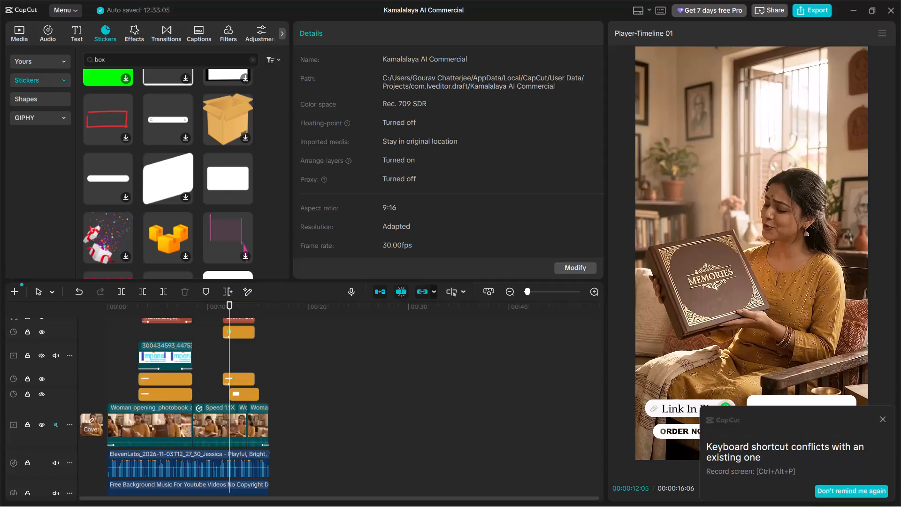
Add a default text clip at 00:00:12:05 and replace its placeholder with "100 Photos in".
{"action": "left_click", "coordinate": [882, 418]}
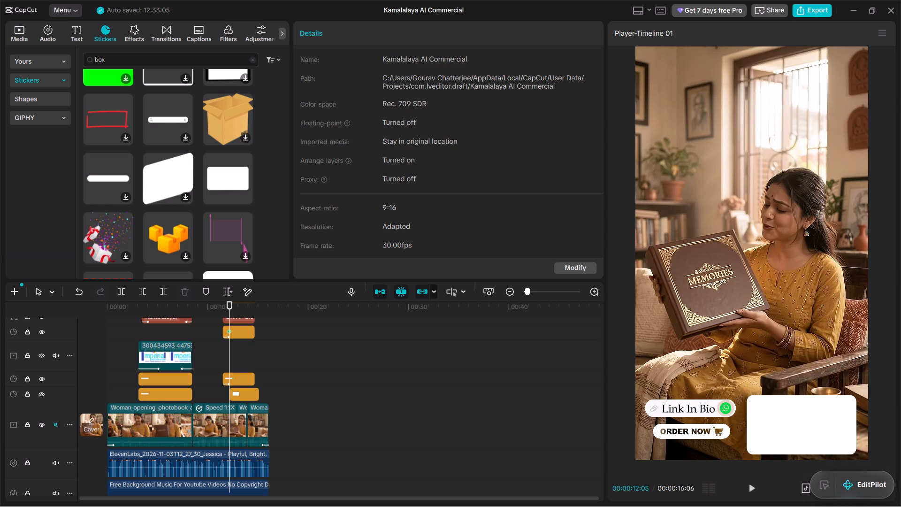
{"action": "left_click", "coordinate": [71, 27]}
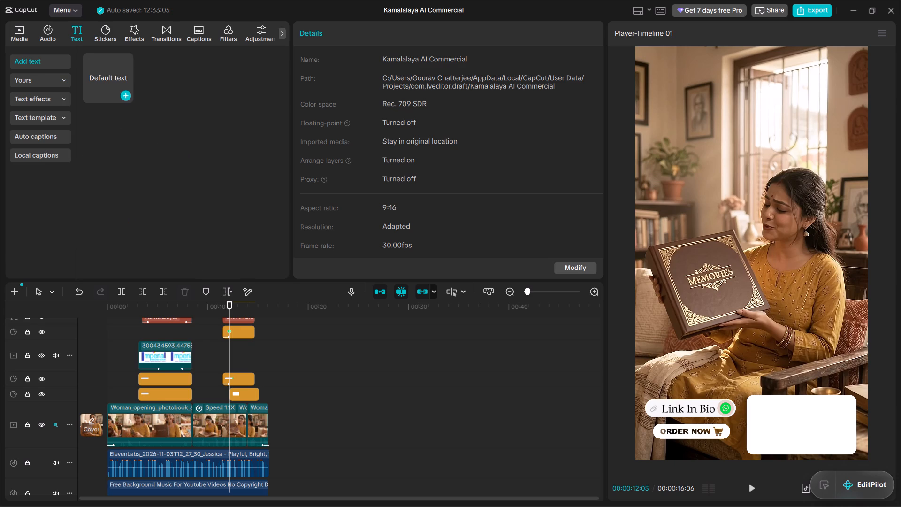
{"action": "left_click", "coordinate": [124, 95]}
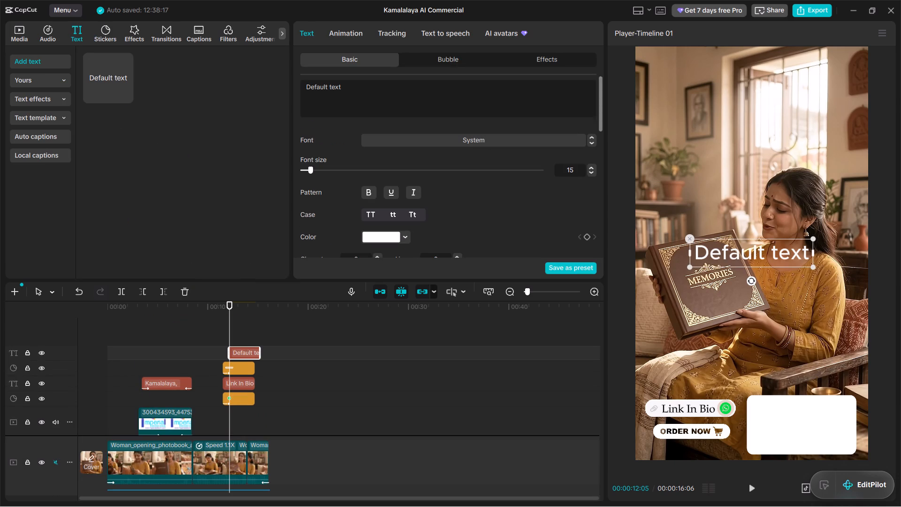
{"action": "left_click", "coordinate": [450, 99]}
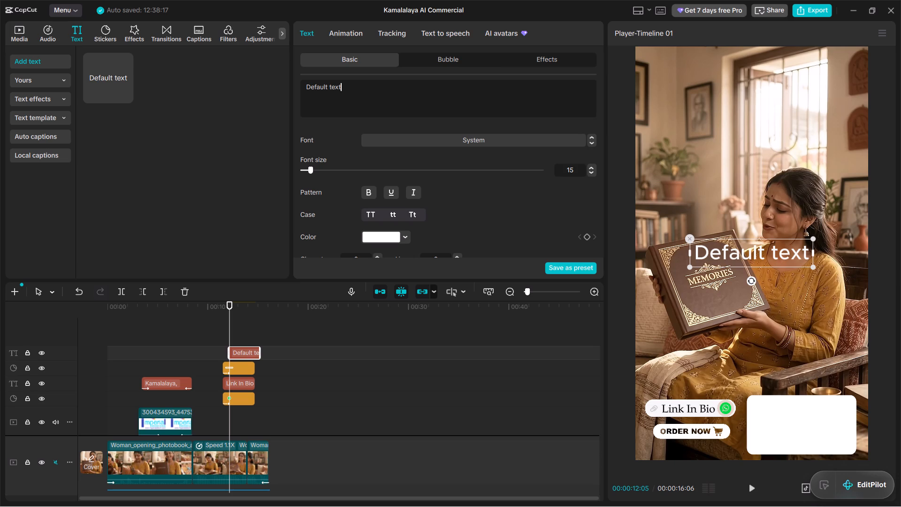
{"action": "key", "text": "BackSpace"}
{"action": "key", "text": "BackSpace"}
{"action": "key", "text": "BackSpace"}
{"action": "key", "text": "BackSpace"}
{"action": "key", "text": "BackSpace"}
{"action": "key", "text": "BackSpace"}
{"action": "key", "text": "BackSpace"}
{"action": "key", "text": "BackSpace"}
{"action": "key", "text": "BackSpace"}
{"action": "key", "text": "BackSpace"}
{"action": "key", "text": "BackSpace"}
{"action": "key", "text": "BackSpace"}
{"action": "key", "text": "BackSpace"}
{"action": "key", "text": "BackSpace"}
{"action": "key", "text": "BackSpace"}
{"action": "key", "text": "BackSpace"}
{"action": "key", "text": "BackSpace"}
{"action": "key", "text": "BackSpace"}
{"action": "key", "text": "BackSpace"}
{"action": "key", "text": "BackSpace"}
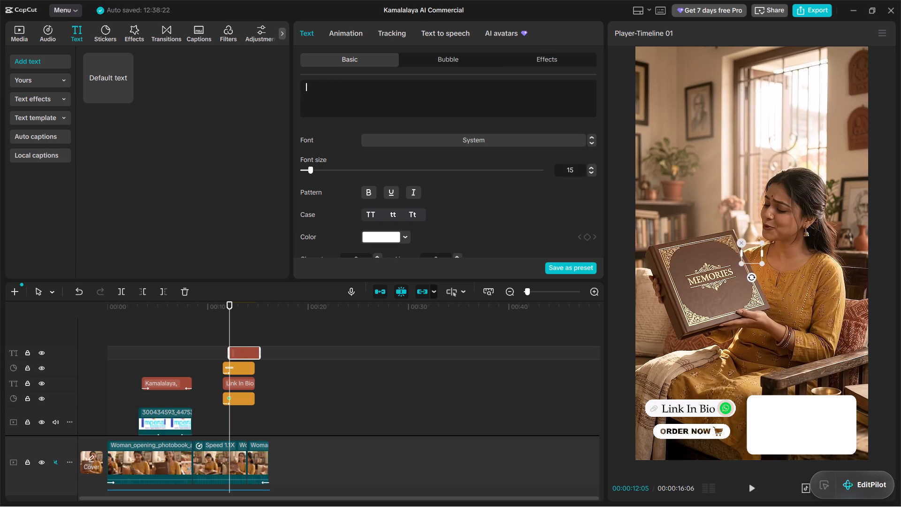
{"action": "type", "text": "100 Photos"}
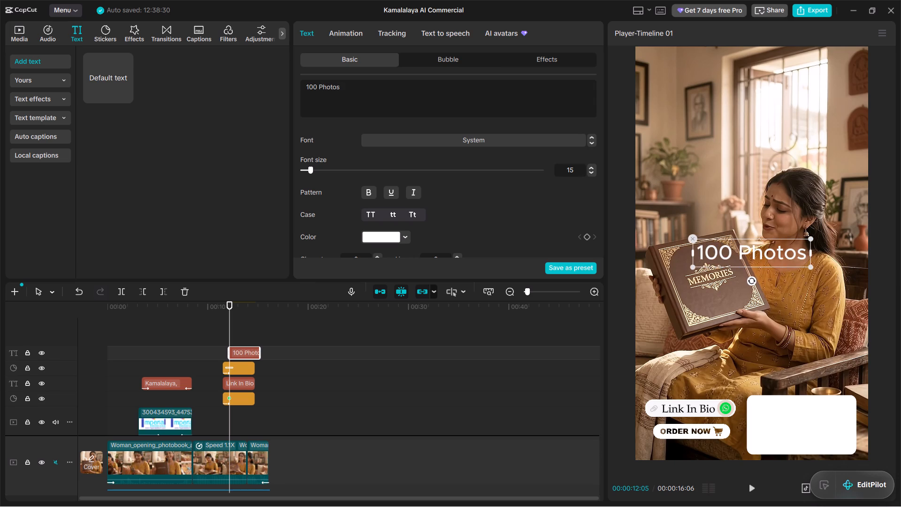
{"action": "key", "text": "space"}
{"action": "type", "text": "in"}
Add a second line reading "20 Sheets" to the new text.
{"action": "key", "text": "shift+Return"}
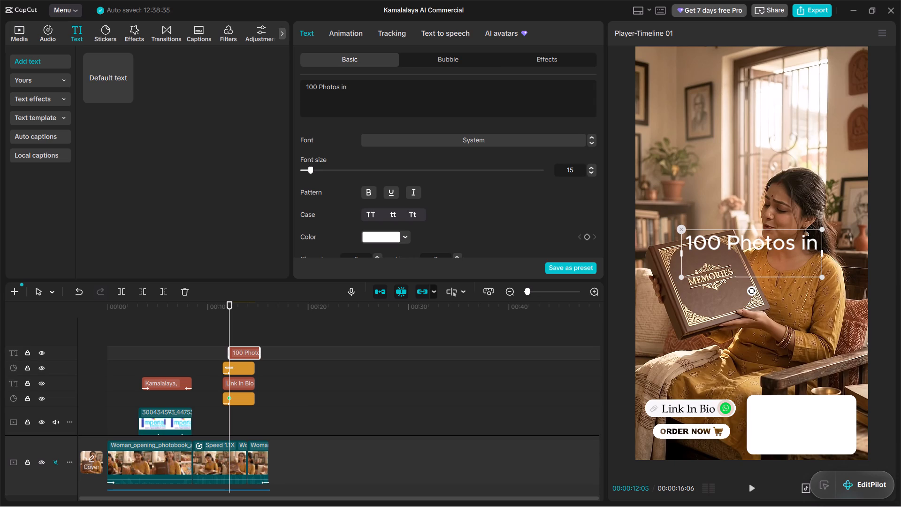
{"action": "key", "text": "shift+at"}
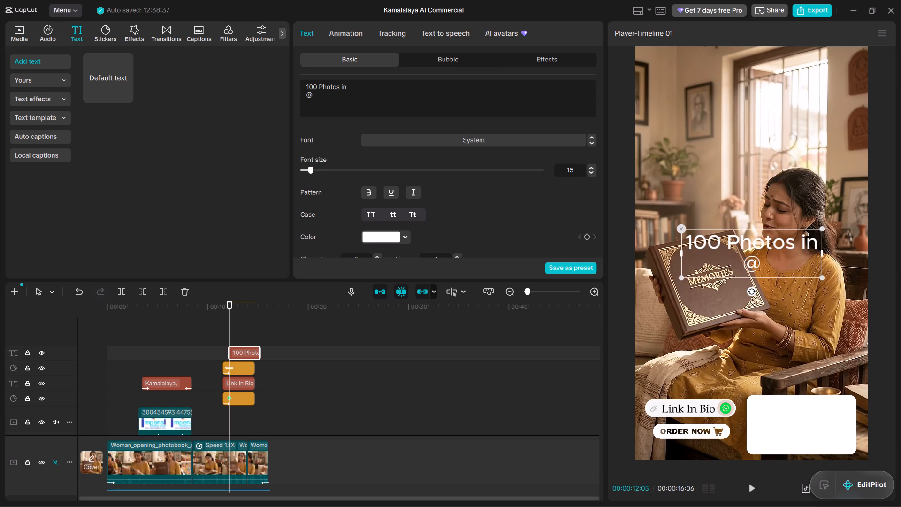
{"action": "key", "text": "BackSpace"}
{"action": "type", "text": "20"}
{"action": "key", "text": "space"}
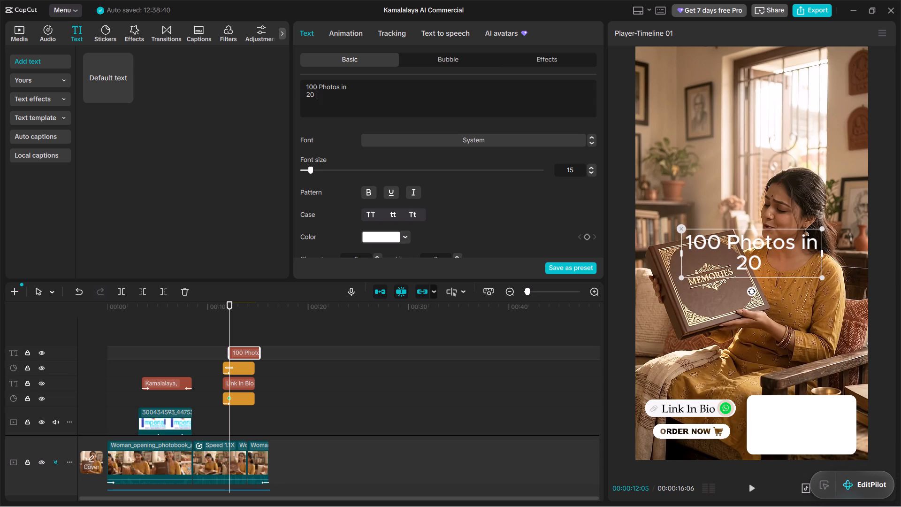
{"action": "type", "text": "Sheets"}
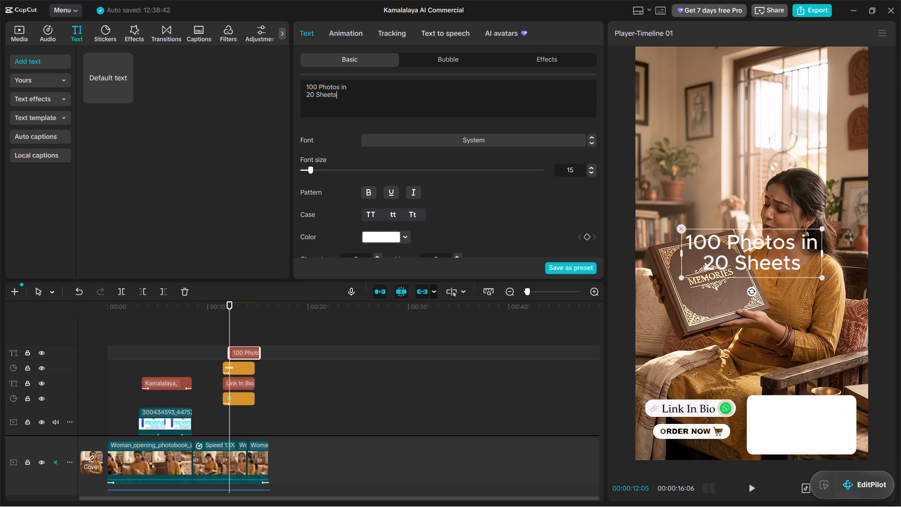
{"action": "key", "text": "space"}
{"action": "key", "text": "BackSpace"}
{"action": "key", "text": "BackSpace"}
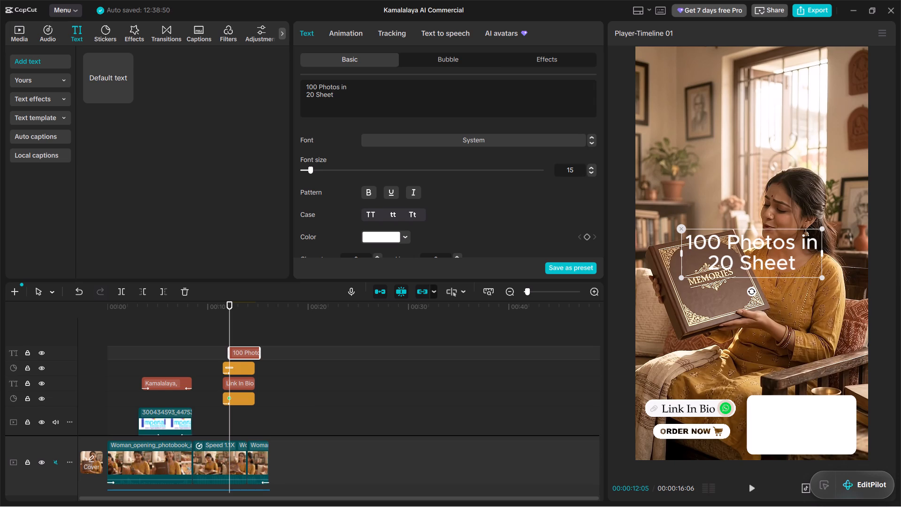
{"action": "type", "text": "s just"}
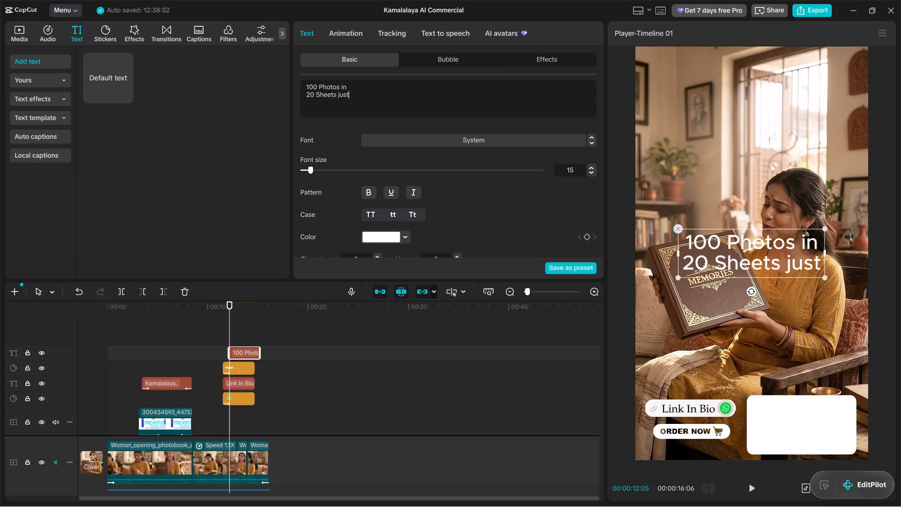
{"action": "key", "text": "BackSpace"}
{"action": "key", "text": "BackSpace"}
{"action": "key", "text": "BackSpace"}
{"action": "key", "text": "BackSpace"}
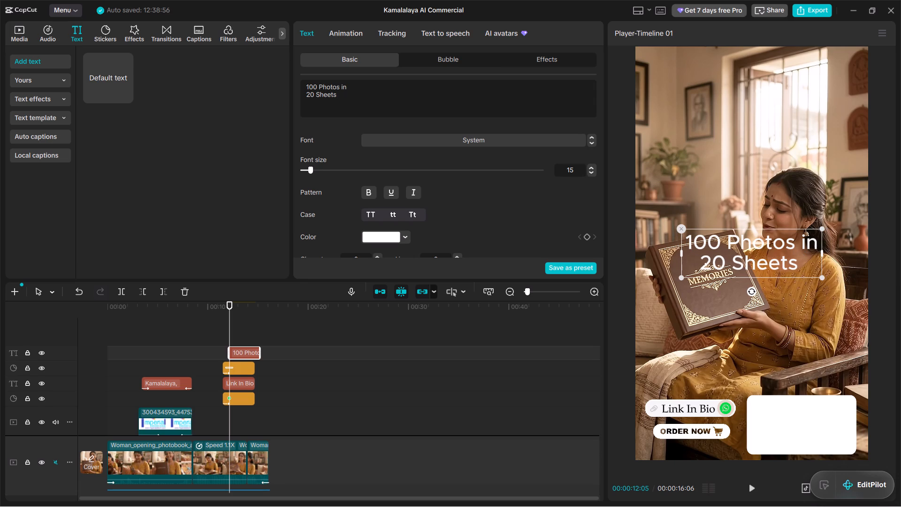
{"action": "key", "text": "shift+Return"}
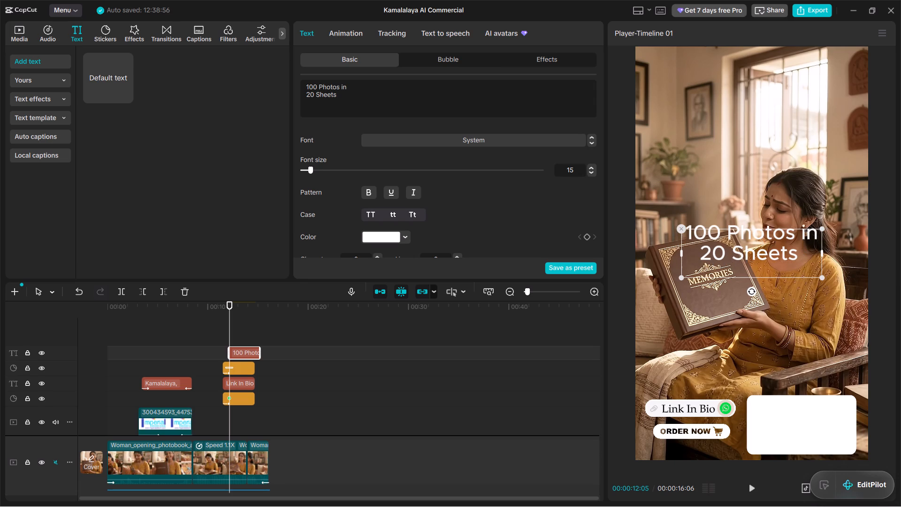
{"action": "key", "text": "BackSpace"}
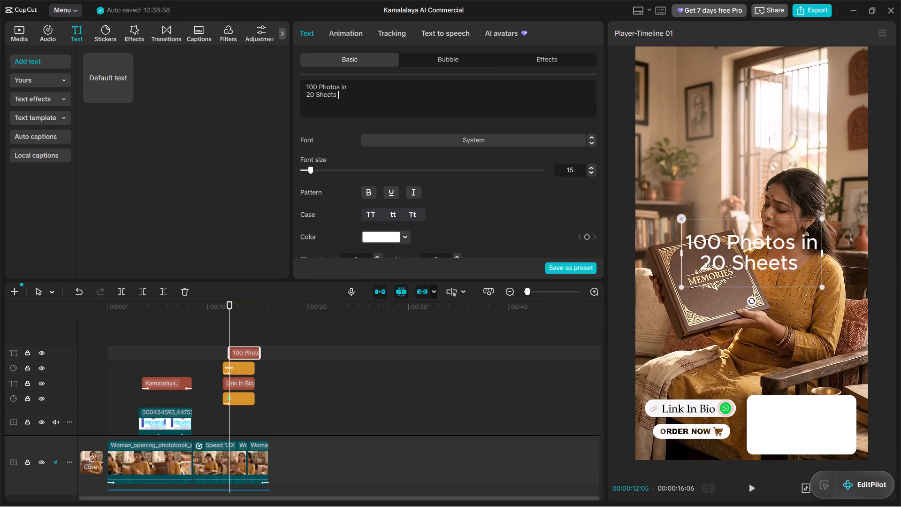
Add a third line reading "just @ ₹1,050/-" to the text, inserting the rupee sign from the currency symbols.
{"action": "key", "text": "Return"}
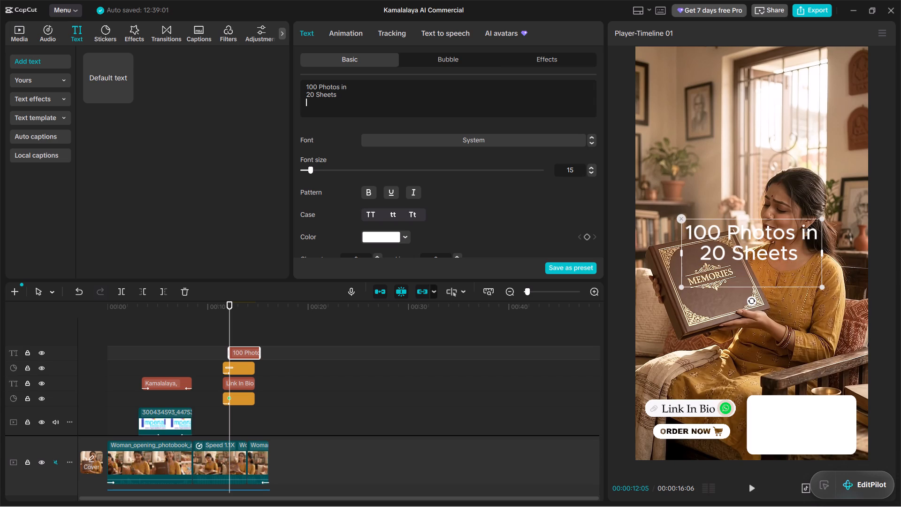
{"action": "type", "text": "just"}
{"action": "key", "text": "space"}
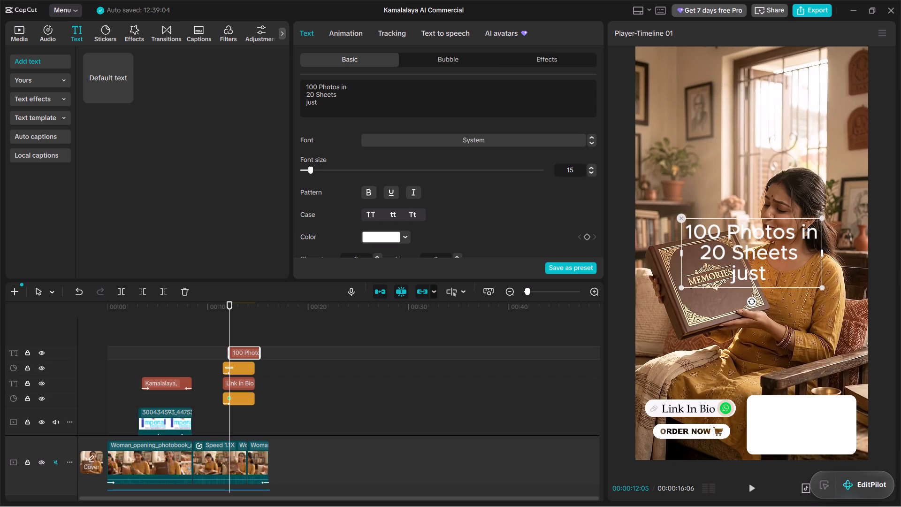
{"action": "type", "text": "@"}
{"action": "key", "text": "space"}
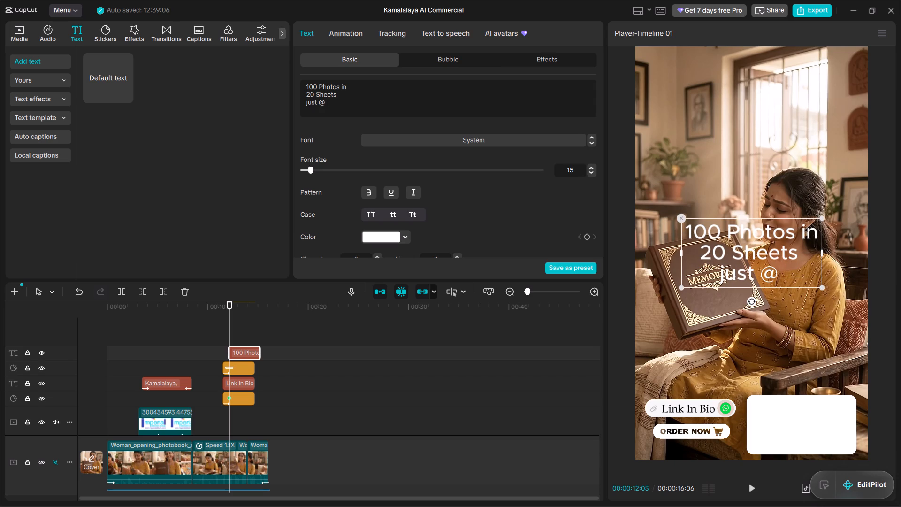
{"action": "key", "text": "super+period"}
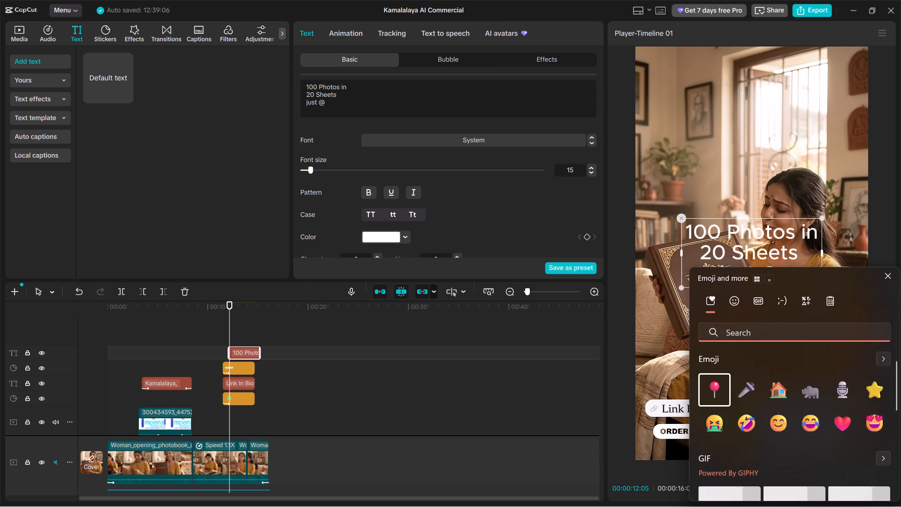
{"action": "left_click", "coordinate": [805, 299]}
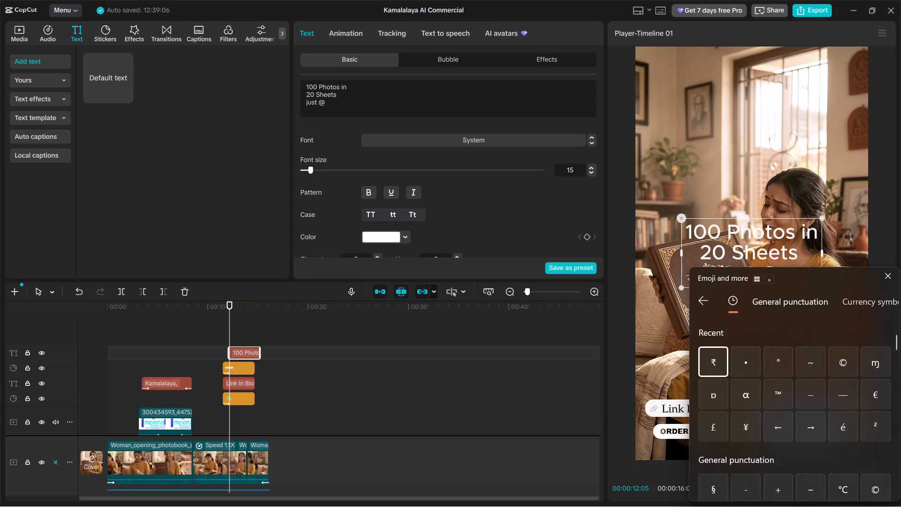
{"action": "left_click", "coordinate": [847, 301]}
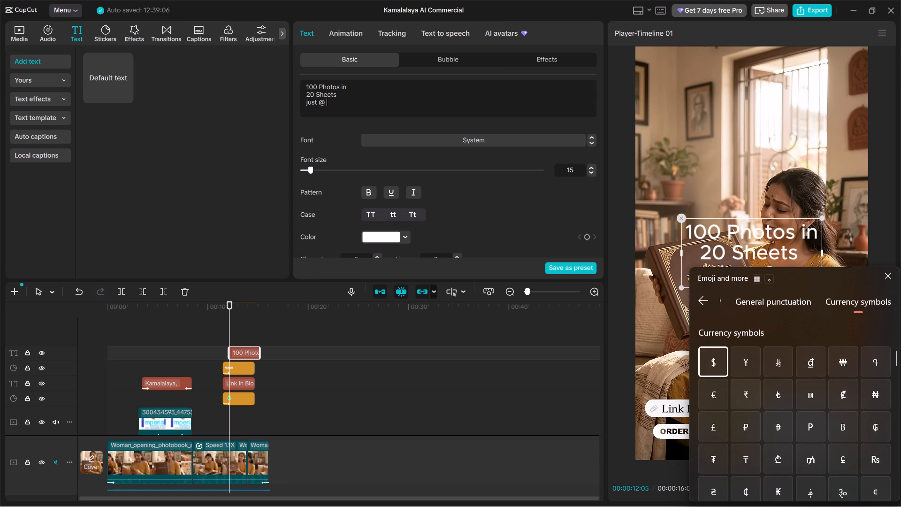
{"action": "left_click", "coordinate": [757, 390]}
{"action": "left_click", "coordinate": [890, 277]}
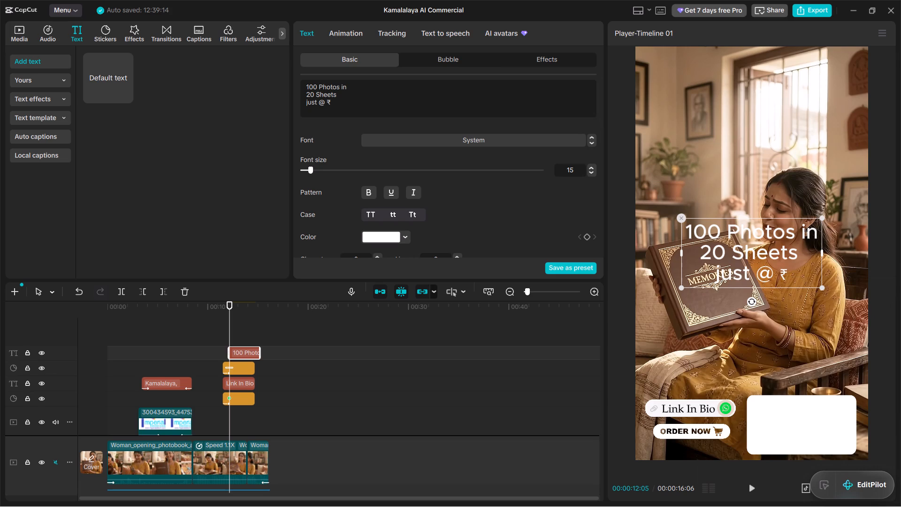
{"action": "key", "text": "1"}
{"action": "key", "text": "comma"}
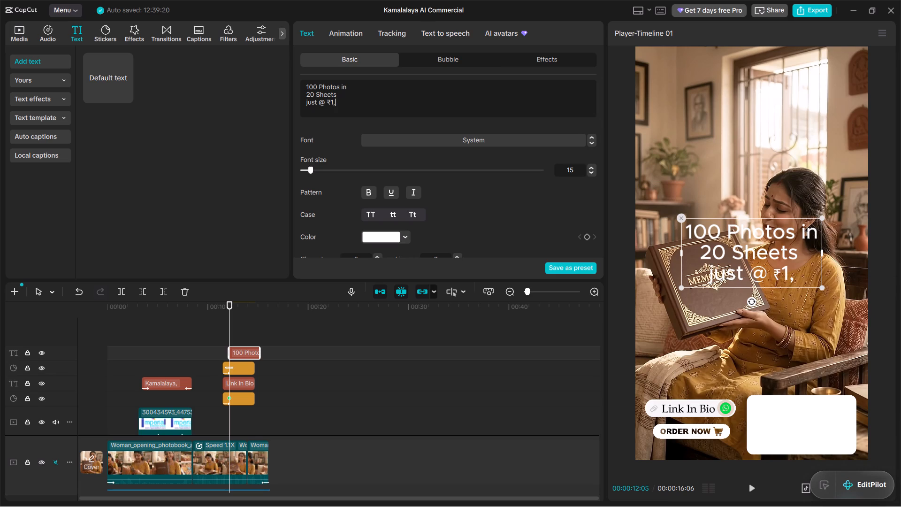
{"action": "type", "text": "050"}
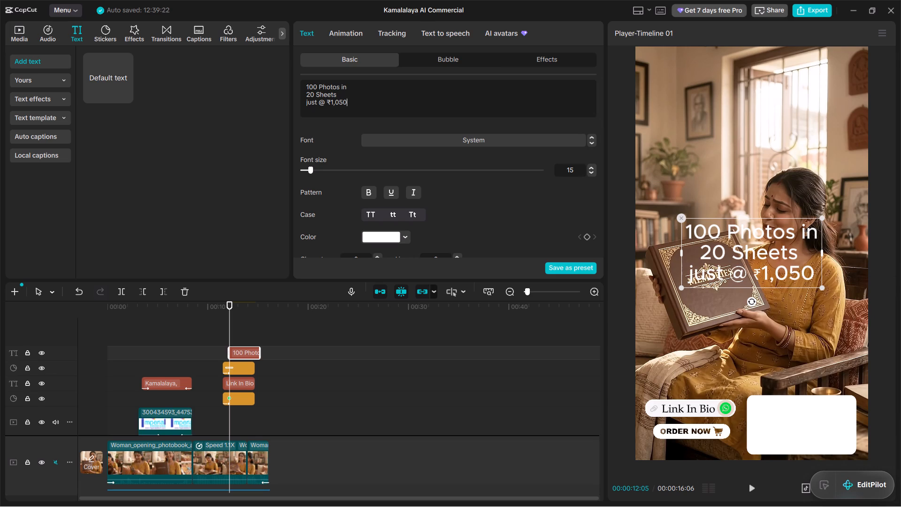
{"action": "key", "text": "slash"}
{"action": "key", "text": "shift+underscore"}
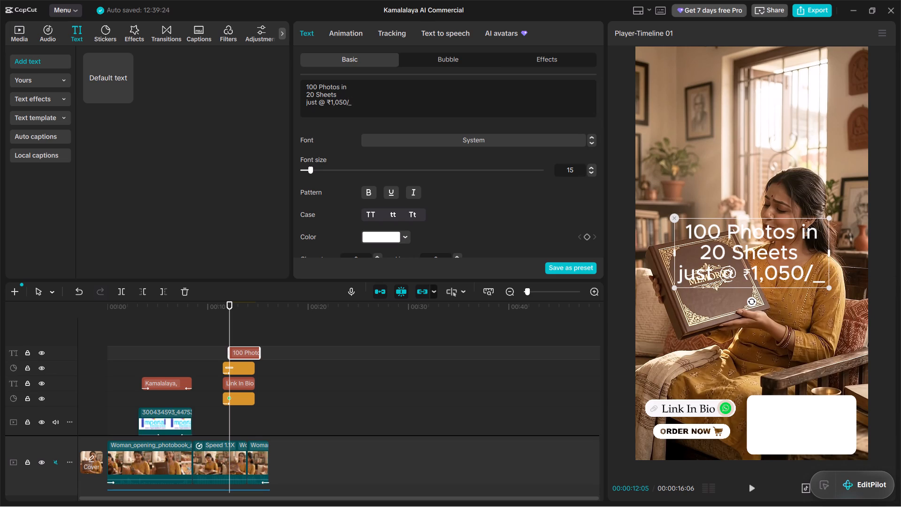
{"action": "key", "text": "BackSpace"}
{"action": "key", "text": "minus"}
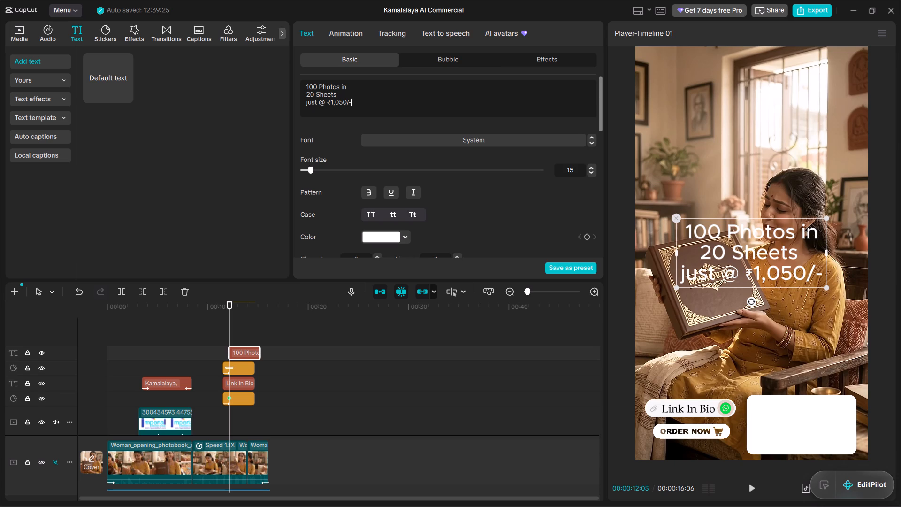
Set the offer text's color to black (000000).
{"action": "left_click", "coordinate": [393, 239]}
{"action": "left_click_drag", "start_coordinate": [374, 267], "coordinate": [326, 335]}
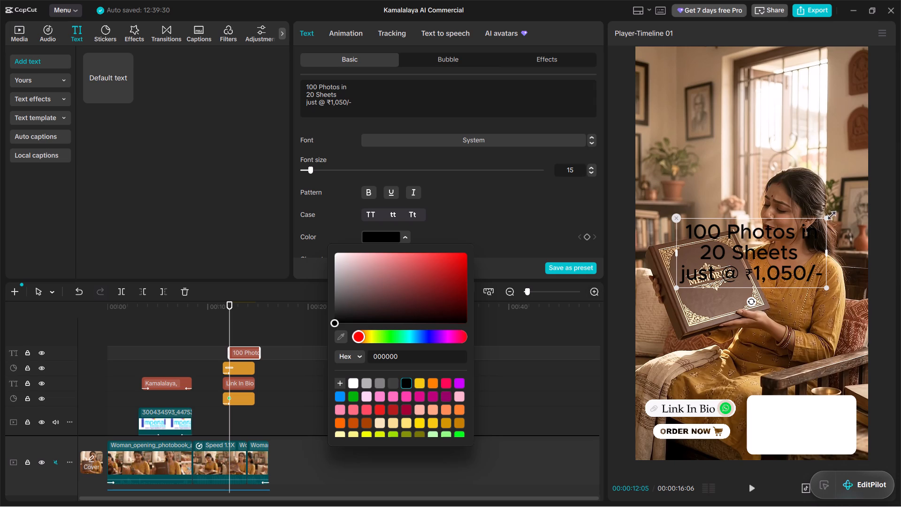
Scale the offer text down and place it inside the empty white box in the preview.
{"action": "left_click_drag", "start_coordinate": [825, 217], "coordinate": [809, 230]}
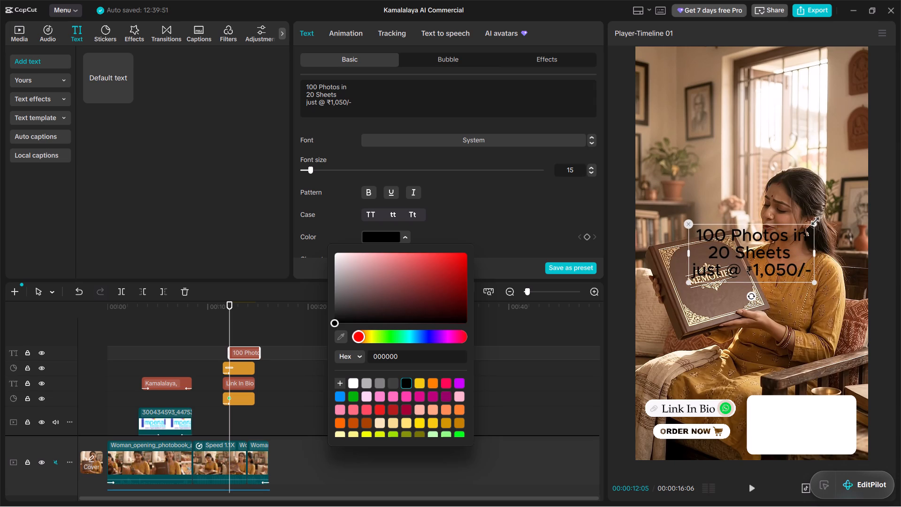
{"action": "left_click_drag", "start_coordinate": [814, 222], "coordinate": [807, 225]}
{"action": "left_click_drag", "start_coordinate": [764, 249], "coordinate": [799, 296]}
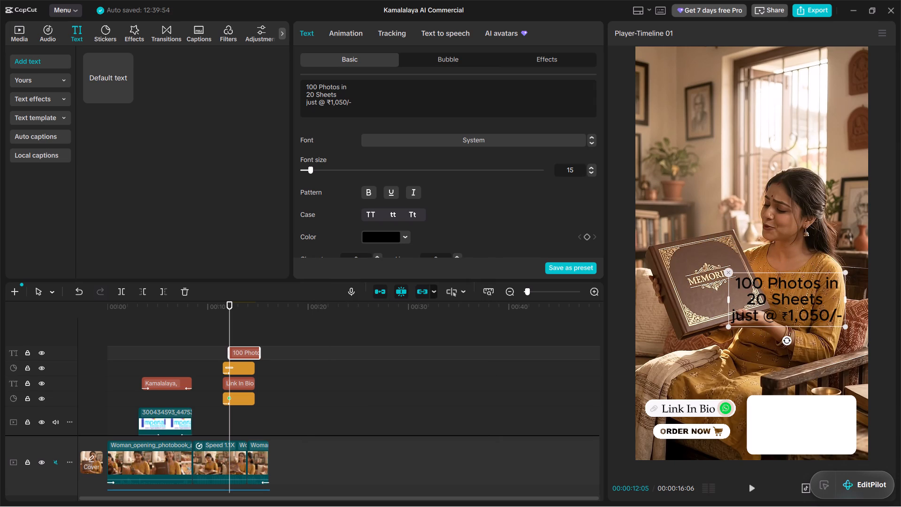
Shrink the three-line offer text slightly and center it inside the empty white box beside the Link In Bio and ORDER NOW labels.
{"action": "left_click_drag", "start_coordinate": [843, 271], "coordinate": [830, 280]}
{"action": "left_click_drag", "start_coordinate": [793, 285], "coordinate": [796, 312]}
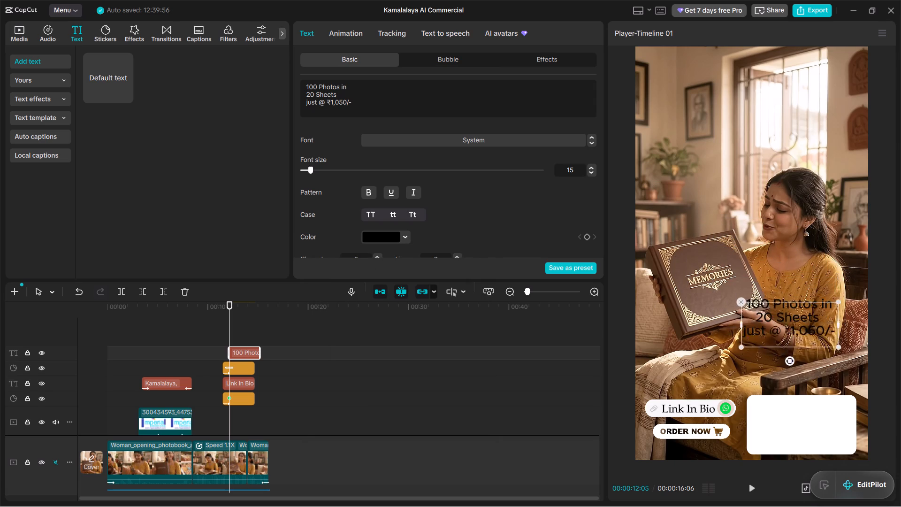
{"action": "left_click_drag", "start_coordinate": [796, 312], "coordinate": [811, 412]}
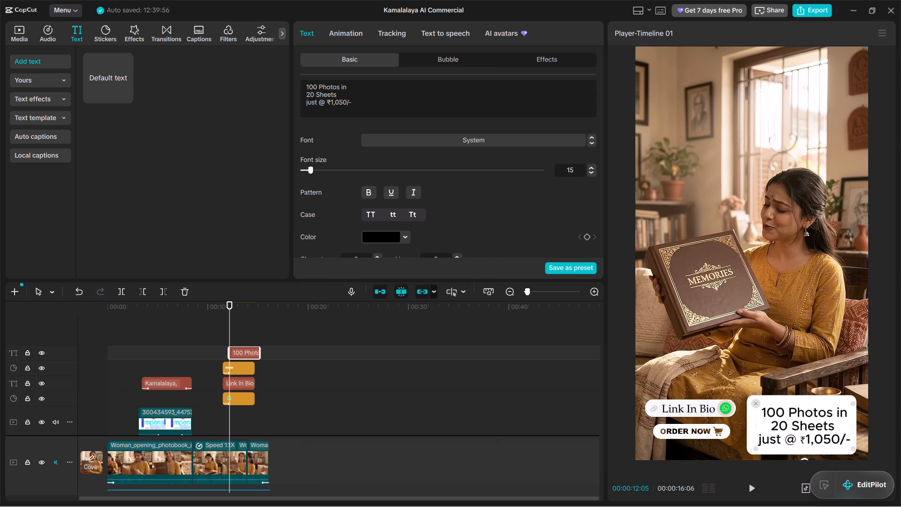
{"action": "left_click_drag", "start_coordinate": [811, 412], "coordinate": [809, 414]}
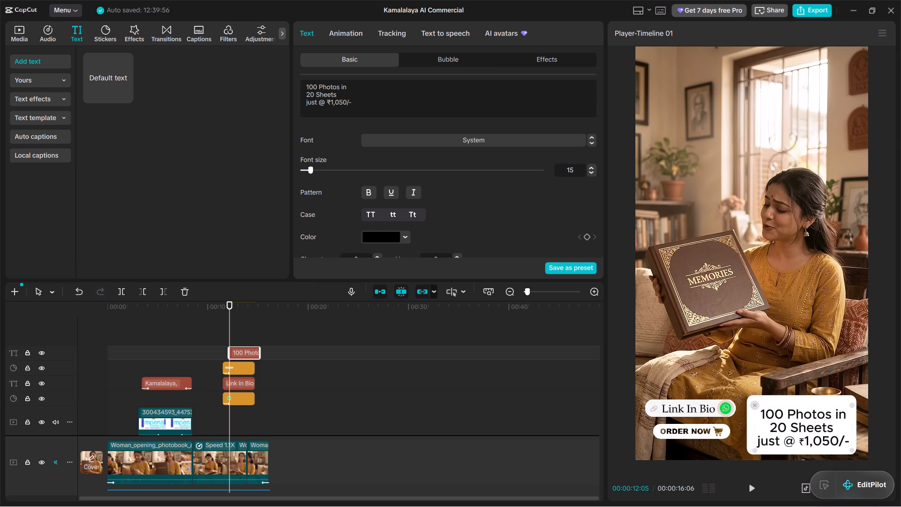
{"action": "left_click_drag", "start_coordinate": [809, 414], "coordinate": [808, 411]}
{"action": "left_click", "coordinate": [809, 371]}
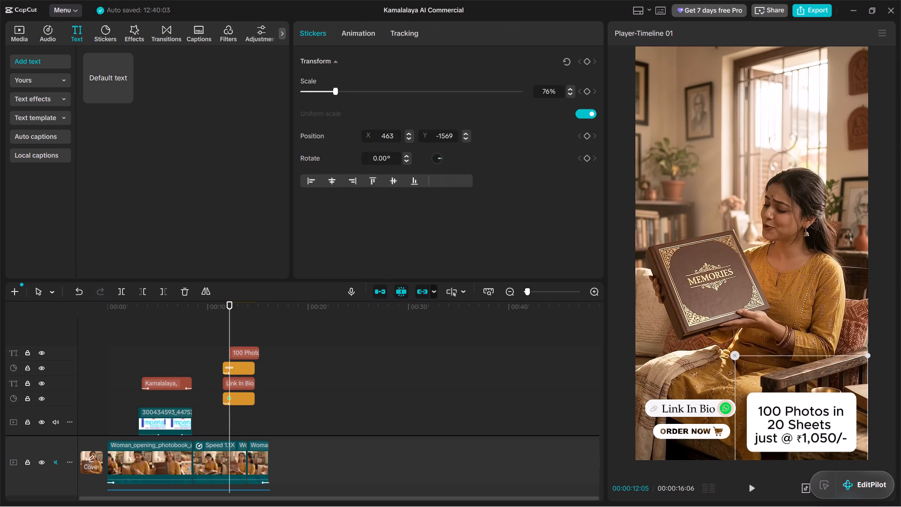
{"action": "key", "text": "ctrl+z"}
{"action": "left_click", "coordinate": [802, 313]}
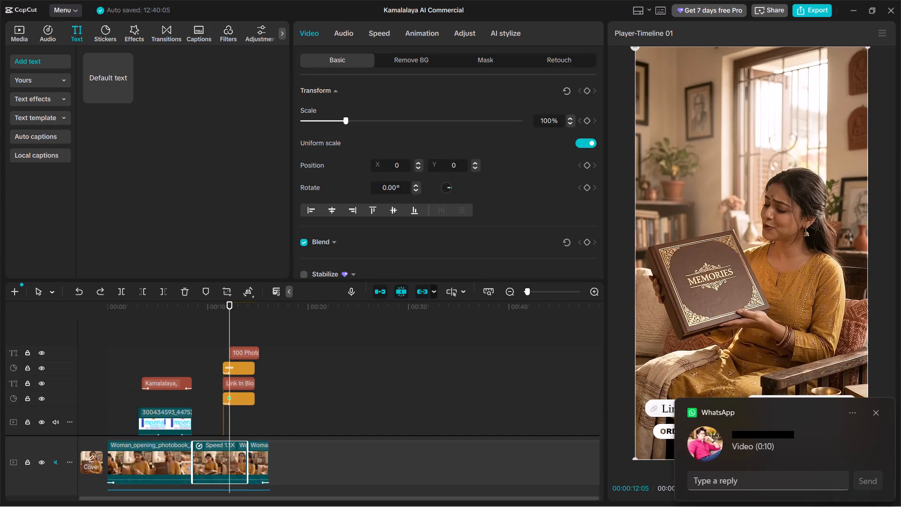
Change the price in the offer text's third line to ₹1,250/-.
{"action": "left_click", "coordinate": [870, 416]}
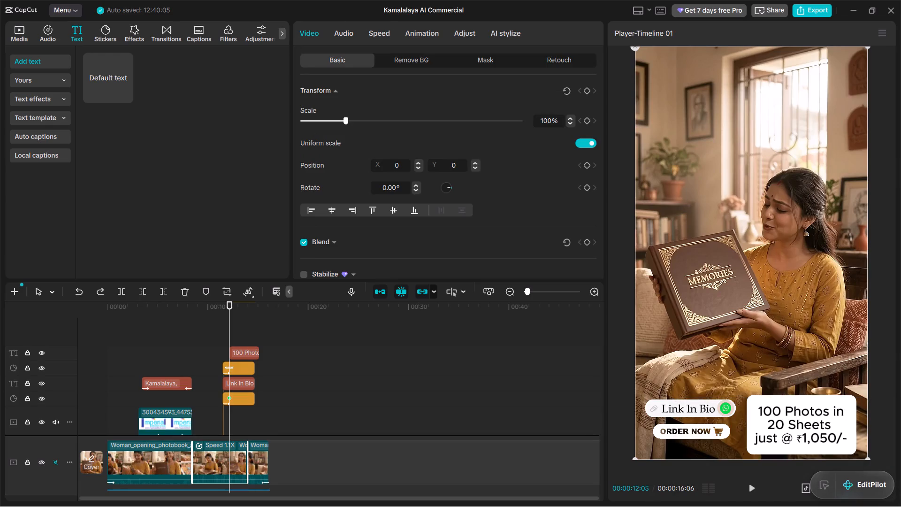
{"action": "left_click", "coordinate": [818, 434]}
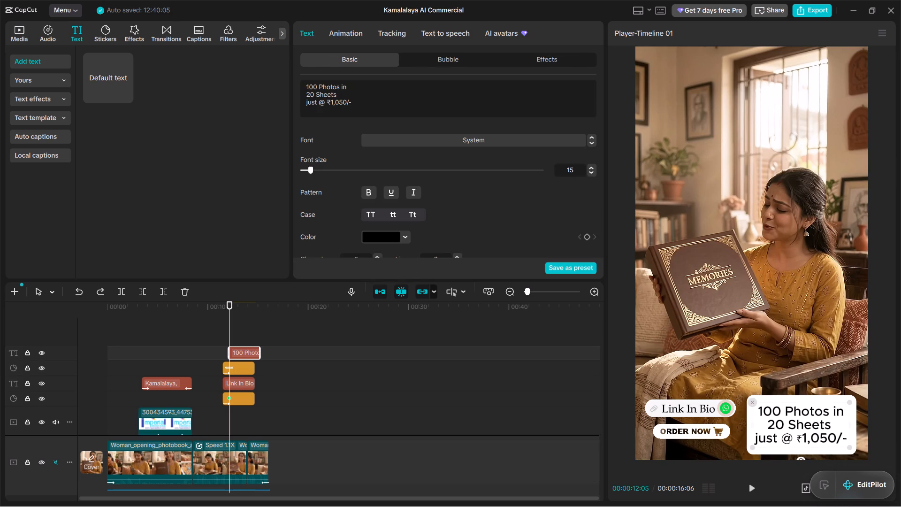
{"action": "left_click", "coordinate": [384, 114]}
{"action": "key", "text": "Left"}
{"action": "key", "text": "Left"}
{"action": "key", "text": "Left"}
{"action": "key", "text": "Left"}
Change the price in the offer text to ₹1,250/-.
{"action": "key", "text": "BackSpace"}
{"action": "key", "text": "2"}
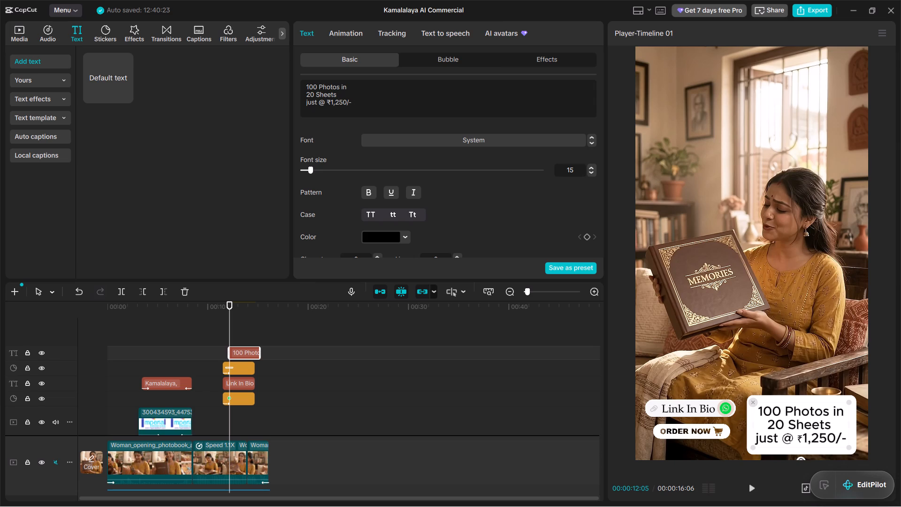
{"action": "left_click", "coordinate": [622, 389]}
{"action": "left_click", "coordinate": [799, 376]}
{"action": "left_click", "coordinate": [802, 334]}
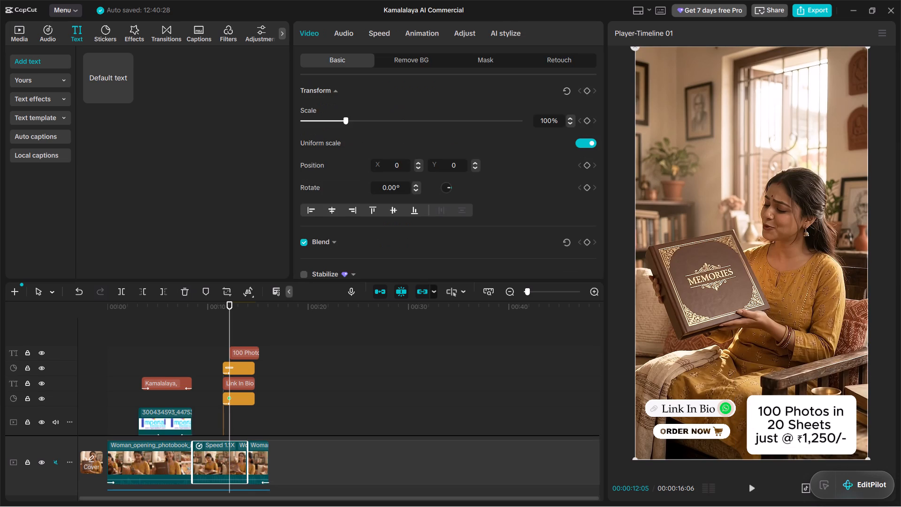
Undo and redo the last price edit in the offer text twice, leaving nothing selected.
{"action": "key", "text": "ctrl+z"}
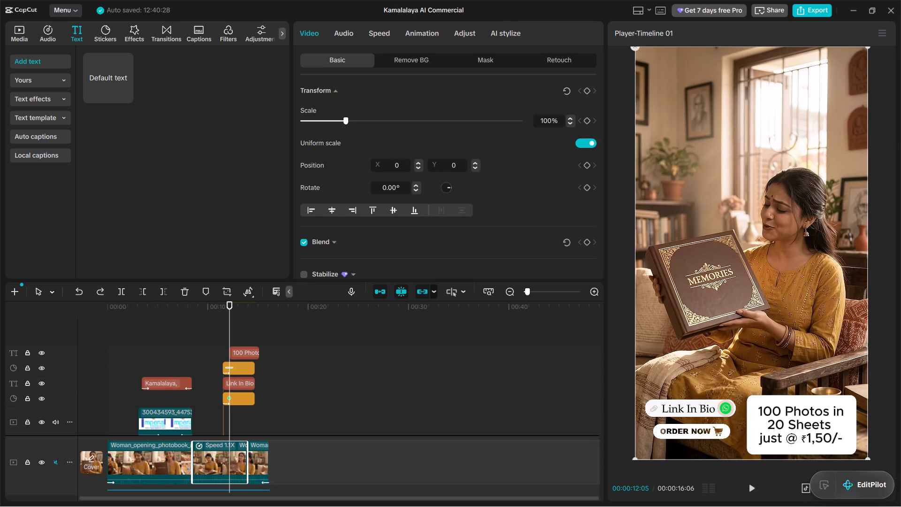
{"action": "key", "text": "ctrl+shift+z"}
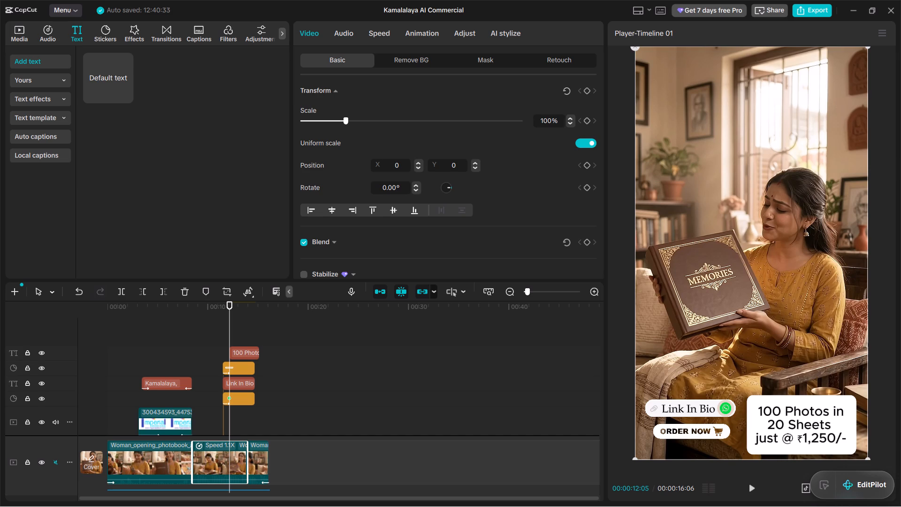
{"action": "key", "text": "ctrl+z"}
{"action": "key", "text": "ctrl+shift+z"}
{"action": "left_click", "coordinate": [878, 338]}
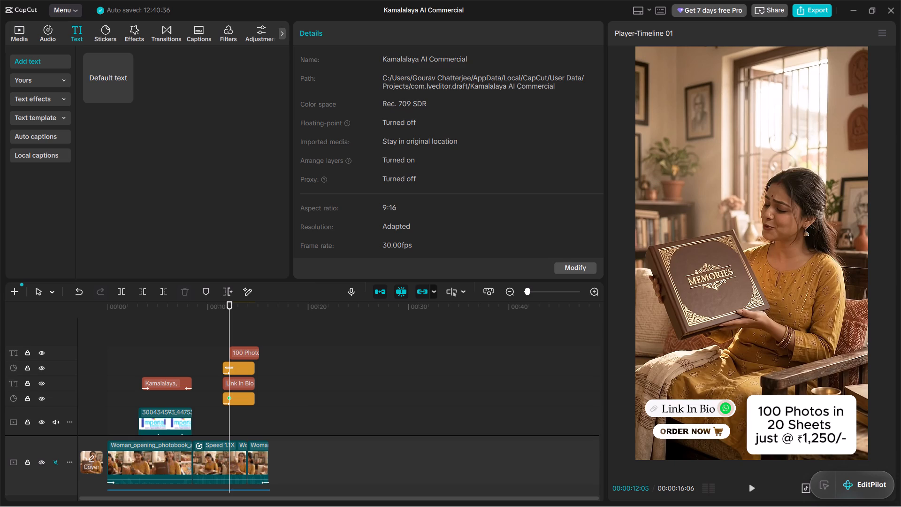
Add "12/12 Album" after "20 Sheets" in the offer text on the white box.
{"action": "left_click", "coordinate": [836, 426]}
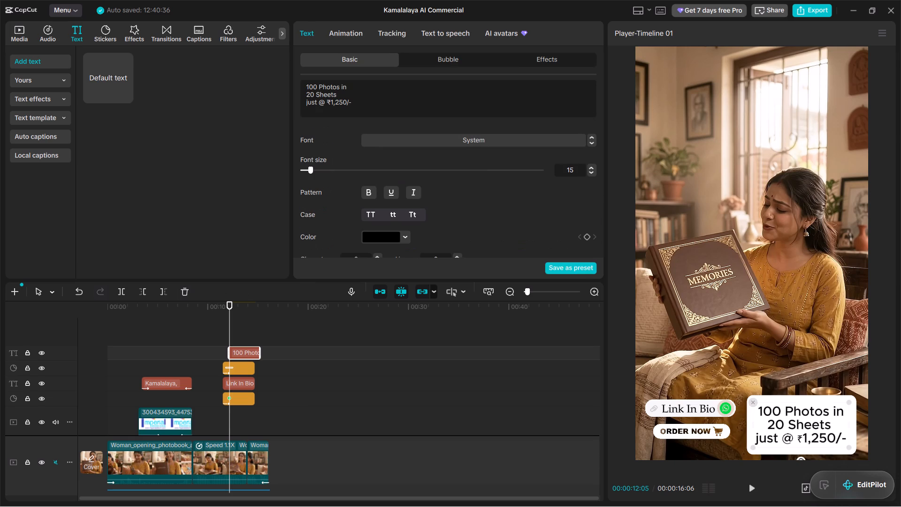
{"action": "left_click", "coordinate": [832, 428]}
{"action": "left_click", "coordinate": [415, 100]}
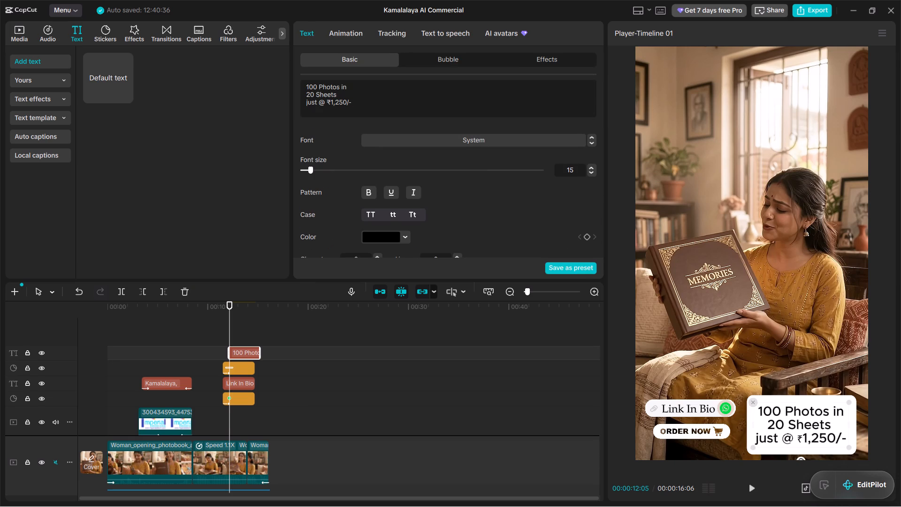
{"action": "left_click", "coordinate": [397, 84]}
{"action": "key", "text": "Down"}
{"action": "type", "text": "12"}
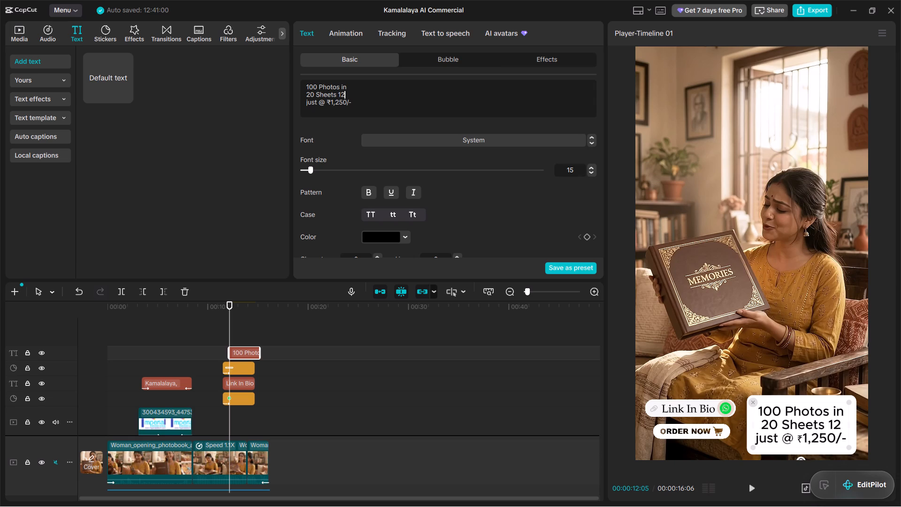
{"action": "key", "text": "slash"}
{"action": "type", "text": "12"}
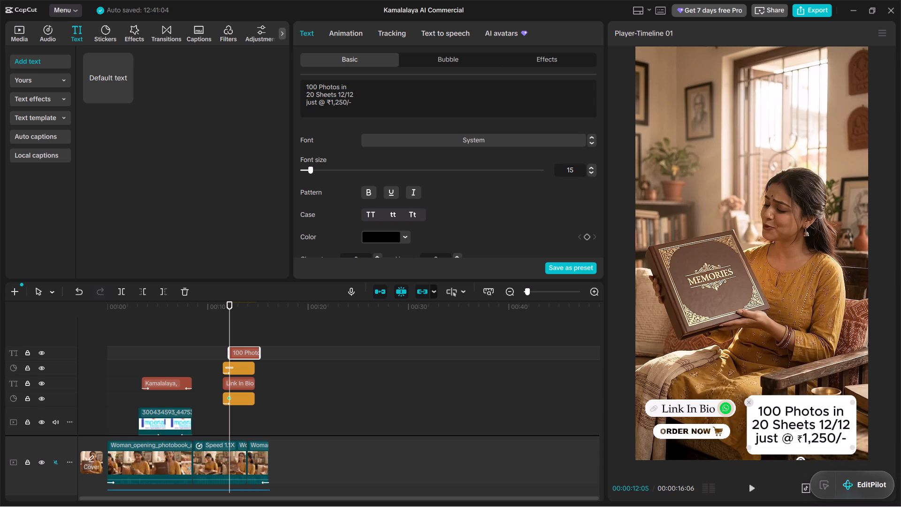
{"action": "key", "text": "space"}
{"action": "type", "text": "Album"}
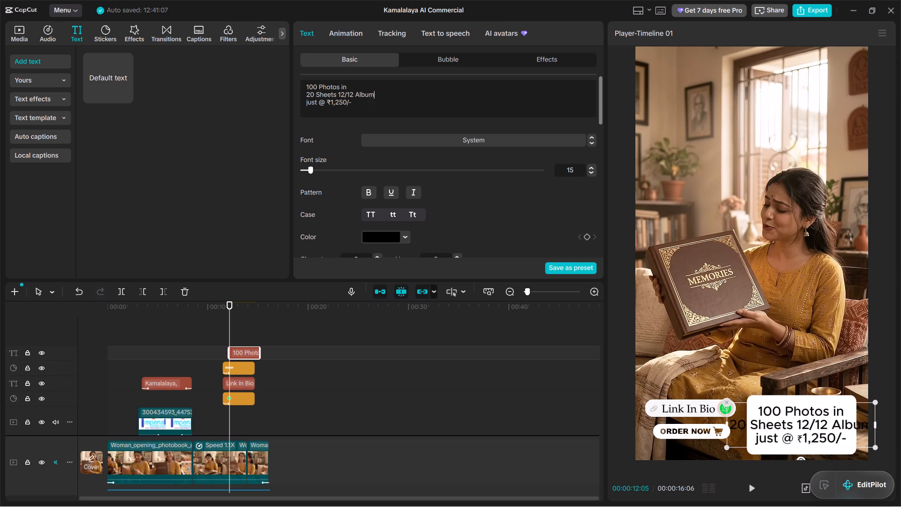
Break the offer text before "12/12 Album" so that it sits on its own line above the price.
{"action": "key", "text": "Left"}
{"action": "key", "text": "Left"}
{"action": "key", "text": "Left"}
{"action": "key", "text": "Left"}
{"action": "key", "text": "Left"}
{"action": "key", "text": "Left"}
{"action": "key", "text": "Left"}
{"action": "key", "text": "Left"}
{"action": "key", "text": "Left"}
{"action": "key", "text": "Left"}
{"action": "key", "text": "Left"}
{"action": "key", "text": "Left"}
{"action": "key", "text": "Right"}
{"action": "key", "text": "Right"}
{"action": "key", "text": "Left"}
{"action": "key", "text": "Return"}
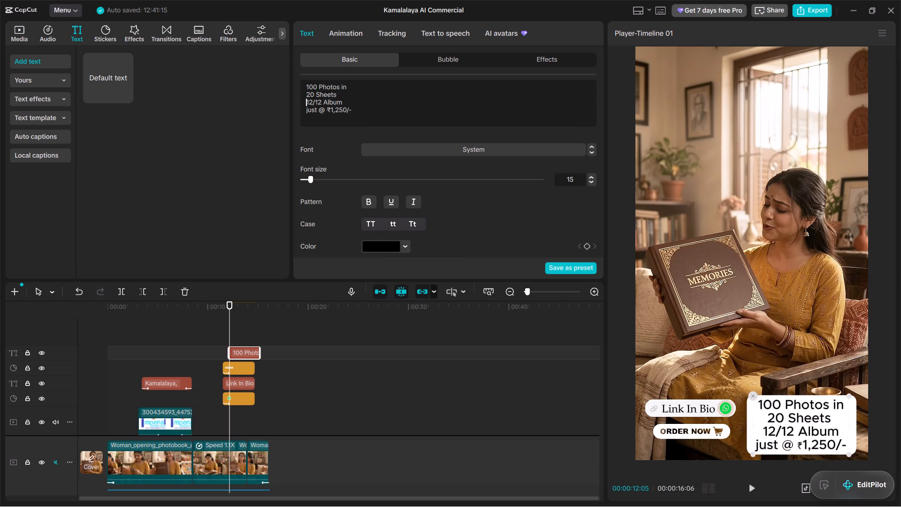
Copy the entire four-line offer text, from "100 Photos in" through "just @ ₹1,250/-".
{"action": "left_click", "coordinate": [432, 117]}
{"action": "key", "text": "shift+Left"}
{"action": "key", "text": "shift+Left"}
{"action": "key", "text": "shift+Left"}
{"action": "key", "text": "shift+Left"}
{"action": "key", "text": "shift+Left"}
{"action": "key", "text": "shift+Left"}
{"action": "key", "text": "shift+Left"}
{"action": "key", "text": "shift+Left"}
{"action": "key", "text": "shift+Left"}
{"action": "key", "text": "shift+Left"}
{"action": "key", "text": "shift+Left"}
{"action": "key", "text": "shift+Left"}
{"action": "key", "text": "shift+Left"}
{"action": "key", "text": "shift+Left"}
{"action": "key", "text": "shift+Left"}
{"action": "key", "text": "shift+Left"}
{"action": "key", "text": "shift+Left"}
{"action": "key", "text": "shift+Left"}
{"action": "key", "text": "shift+Left"}
{"action": "key", "text": "shift+Left"}
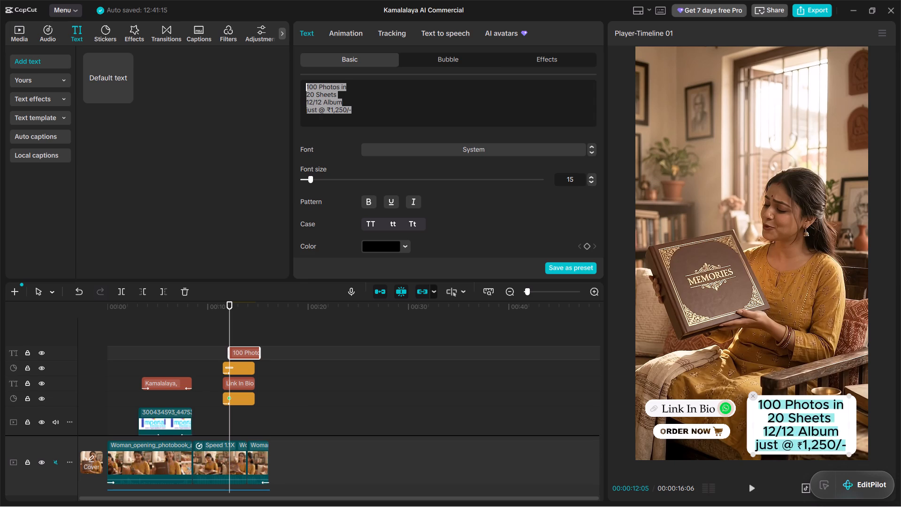
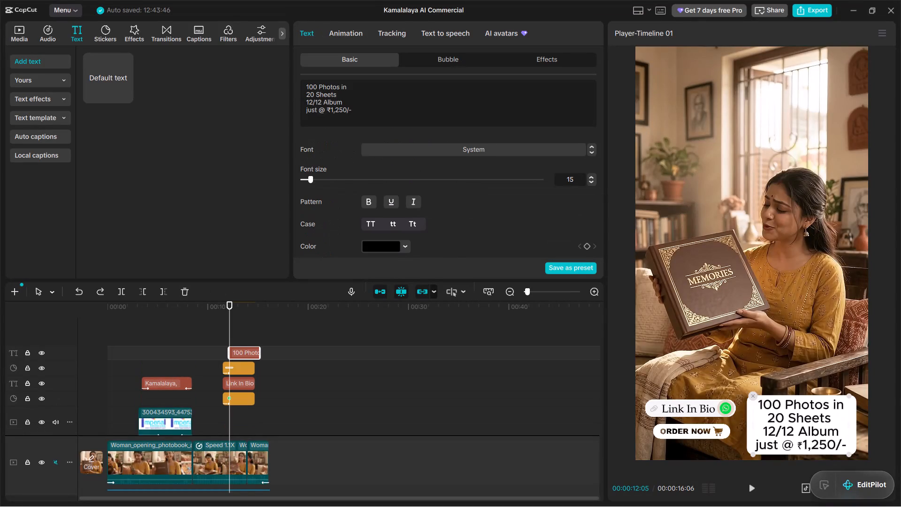
Replace the entire callout offer text with the copied two-line wording "12×12 Photo Album (100 Photos)" and "Now Just ₹1,250".
{"action": "left_click", "coordinate": [427, 84]}
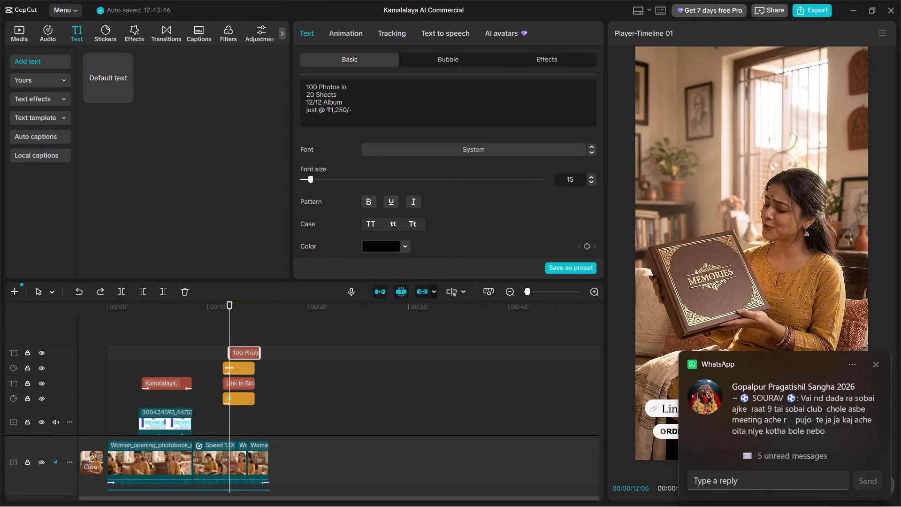
{"action": "key", "text": "Delete"}
{"action": "key", "text": "Delete"}
{"action": "key", "text": "Delete"}
{"action": "key", "text": "Delete"}
{"action": "key", "text": "Delete"}
{"action": "key", "text": "Delete"}
{"action": "key", "text": "Delete"}
{"action": "key", "text": "Delete"}
{"action": "key", "text": "Delete"}
{"action": "key", "text": "Delete"}
{"action": "key", "text": "Delete"}
{"action": "key", "text": "Delete"}
{"action": "key", "text": "Delete"}
{"action": "key", "text": "Delete"}
{"action": "key", "text": "Delete"}
{"action": "key", "text": "Delete"}
{"action": "key", "text": "Delete"}
{"action": "key", "text": "Delete"}
{"action": "key", "text": "Delete"}
{"action": "key", "text": "Delete"}
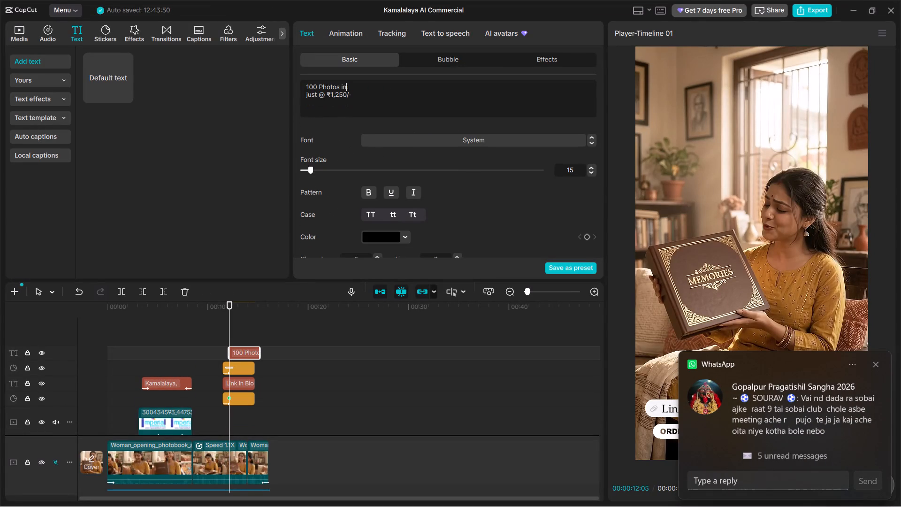
{"action": "key", "text": "BackSpace"}
{"action": "key", "text": "BackSpace"}
{"action": "key", "text": "BackSpace"}
{"action": "key", "text": "BackSpace"}
{"action": "key", "text": "BackSpace"}
{"action": "key", "text": "BackSpace"}
{"action": "key", "text": "BackSpace"}
{"action": "key", "text": "BackSpace"}
{"action": "key", "text": "BackSpace"}
{"action": "key", "text": "BackSpace"}
{"action": "key", "text": "BackSpace"}
{"action": "key", "text": "BackSpace"}
{"action": "key", "text": "BackSpace"}
{"action": "key", "text": "BackSpace"}
{"action": "key", "text": "BackSpace"}
{"action": "key", "text": "BackSpace"}
{"action": "key", "text": "BackSpace"}
{"action": "key", "text": "BackSpace"}
{"action": "key", "text": "BackSpace"}
{"action": "key", "text": "BackSpace"}
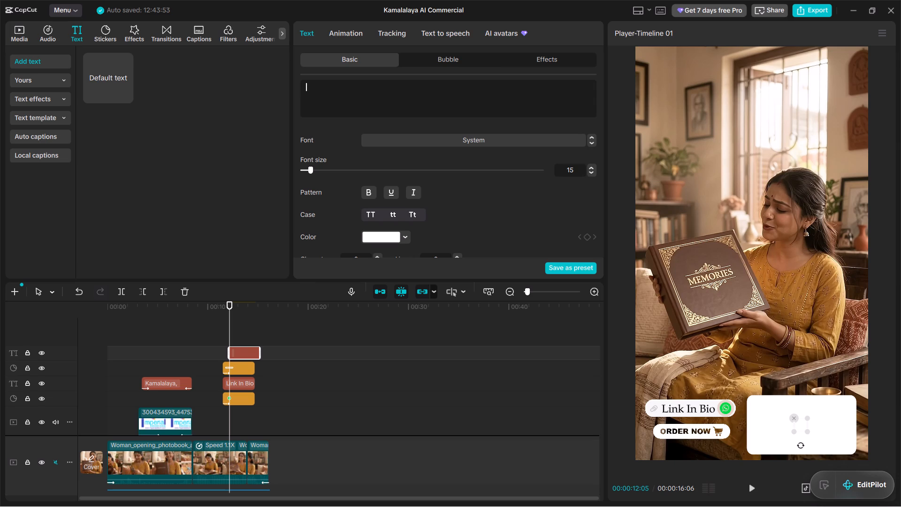
{"action": "key", "text": "ctrl+v"}
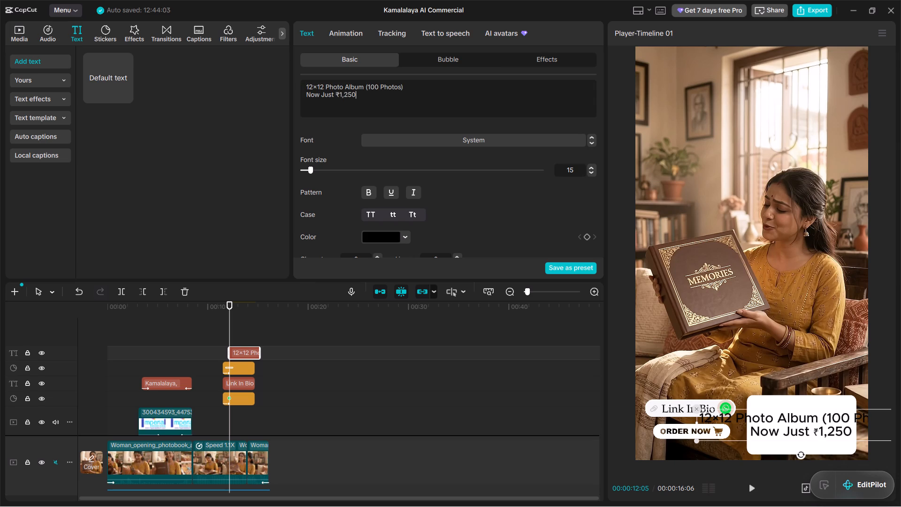
Move the new offer text slightly up and to the left within the video frame, over the white callout box.
{"action": "left_click_drag", "start_coordinate": [795, 429], "coordinate": [779, 422]}
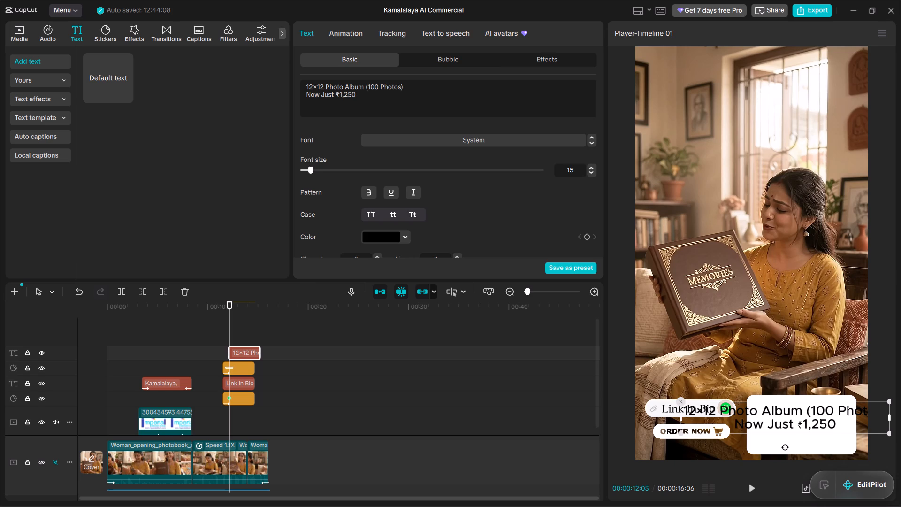
Break the offer text's first line so that "(100 Photos)" sits on its own line.
{"action": "left_click", "coordinate": [369, 88]}
{"action": "key", "text": "Left"}
{"action": "key", "text": "Return"}
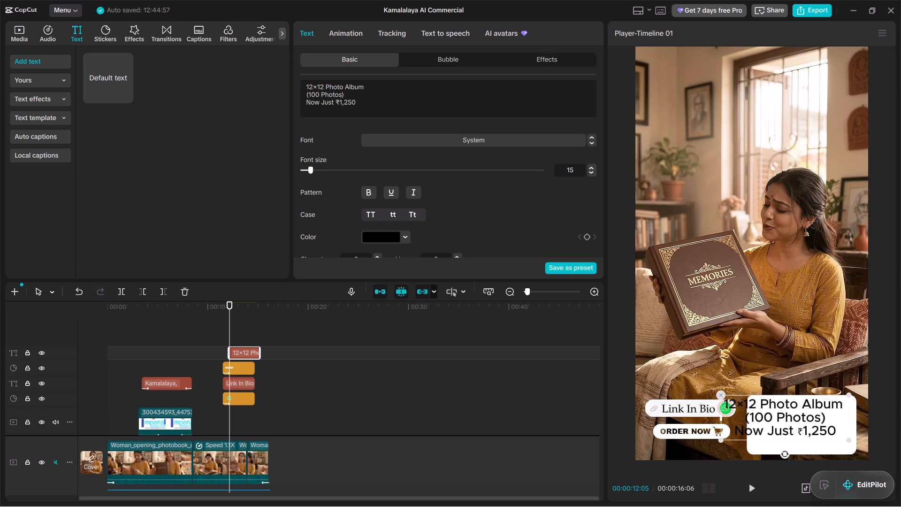
Shrink the three-line offer text and position it inside the white box beside the Link In Bio sticker.
{"action": "left_click_drag", "start_coordinate": [848, 393], "coordinate": [839, 403]}
{"action": "left_click_drag", "start_coordinate": [802, 406], "coordinate": [812, 415]}
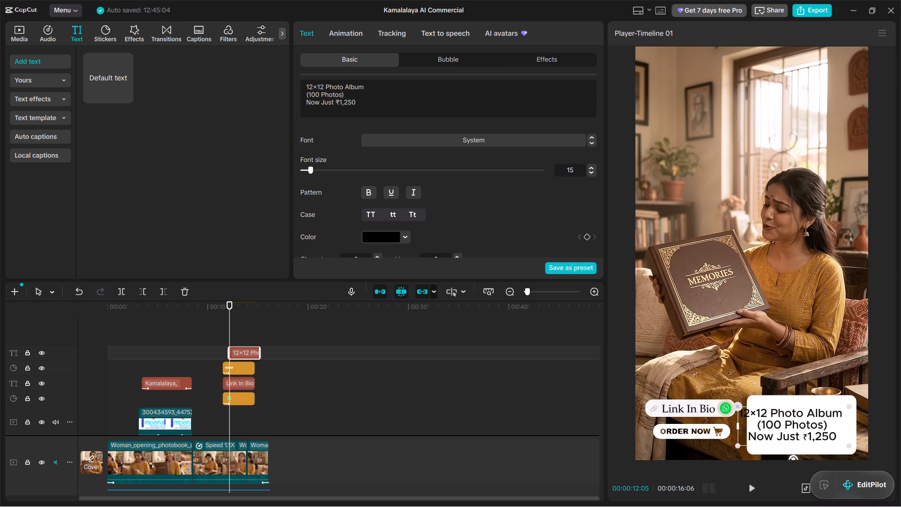
{"action": "left_click_drag", "start_coordinate": [812, 415], "coordinate": [817, 415]}
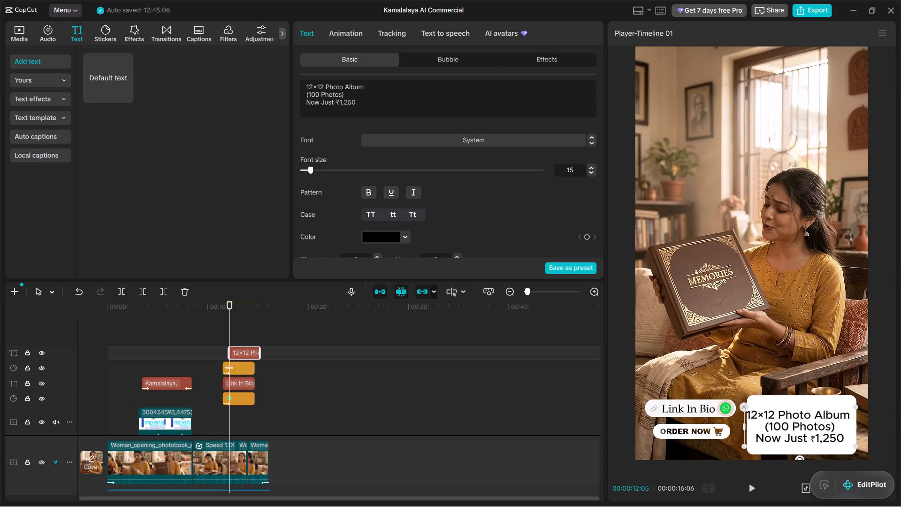
{"action": "left_click_drag", "start_coordinate": [823, 414], "coordinate": [815, 415]}
{"action": "left_click_drag", "start_coordinate": [844, 406], "coordinate": [837, 407]}
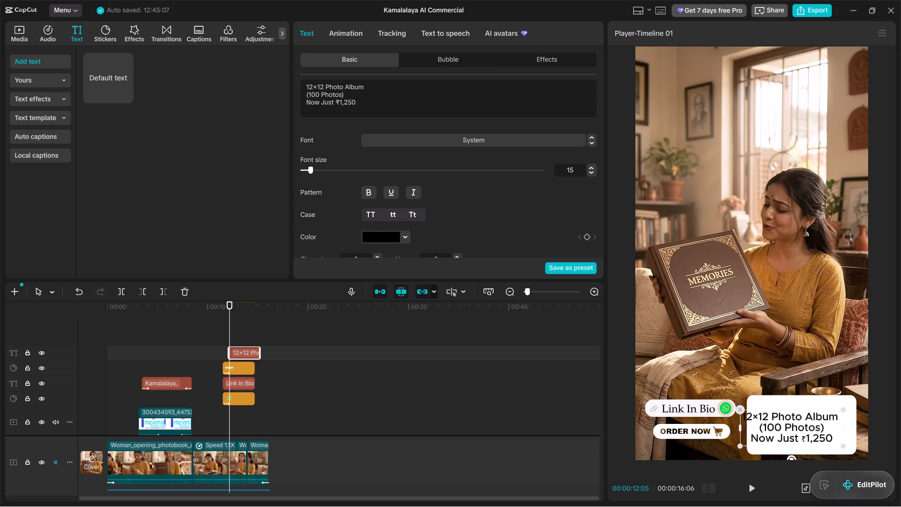
{"action": "left_click_drag", "start_coordinate": [814, 419], "coordinate": [824, 416]}
Insert "@" and a space before ₹1,250 in the offer text's last line.
{"action": "left_click", "coordinate": [355, 110]}
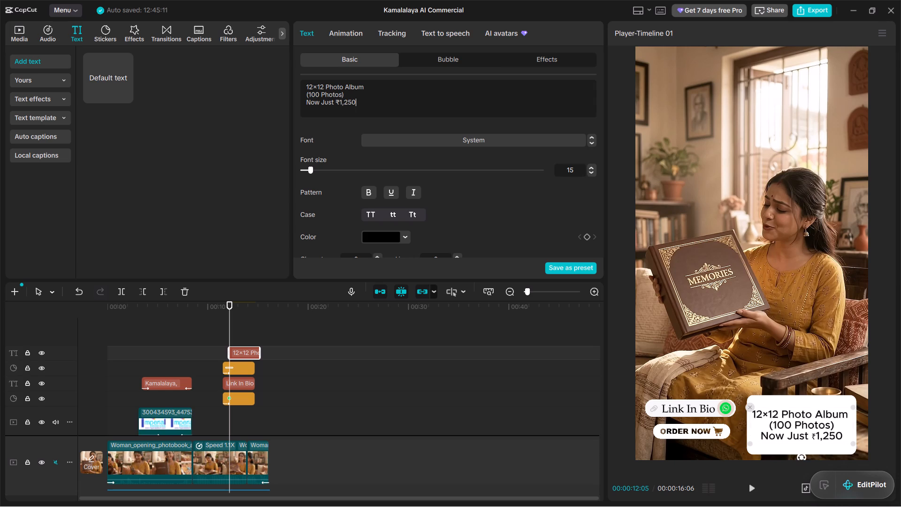
{"action": "key", "text": "Left"}
{"action": "key", "text": "Left"}
{"action": "key", "text": "Left"}
{"action": "key", "text": "Left"}
{"action": "key", "text": "Left"}
{"action": "key", "text": "Left"}
{"action": "key", "text": "shift+at"}
{"action": "key", "text": "space"}
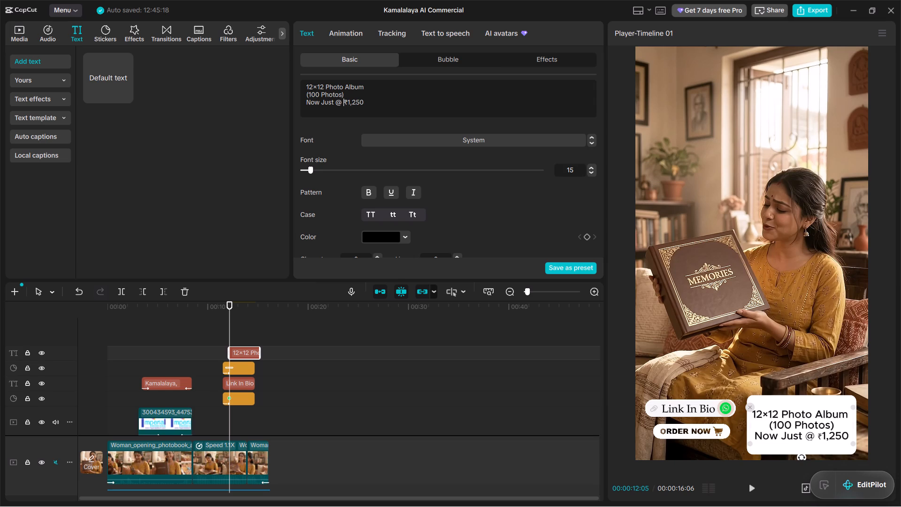
{"action": "left_click", "coordinate": [872, 296]}
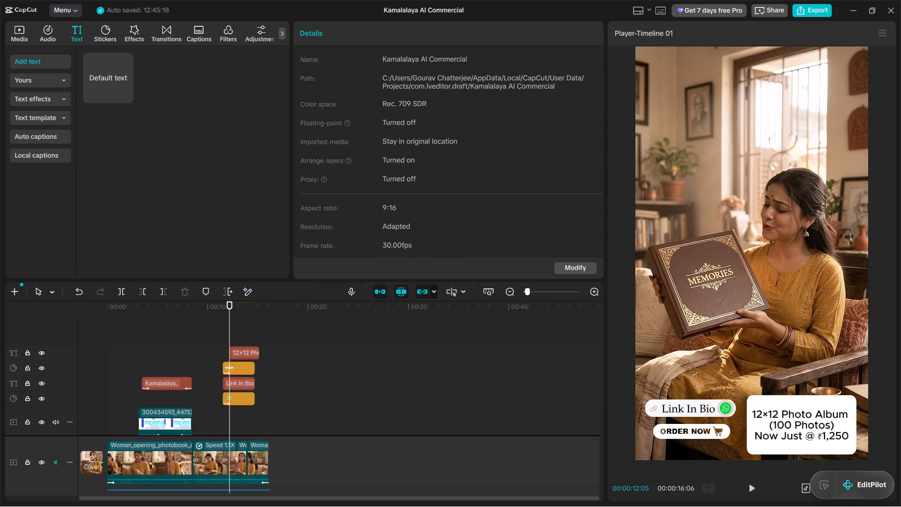
Change the font of the offer text to BebasNeue.
{"action": "left_click", "coordinate": [829, 432]}
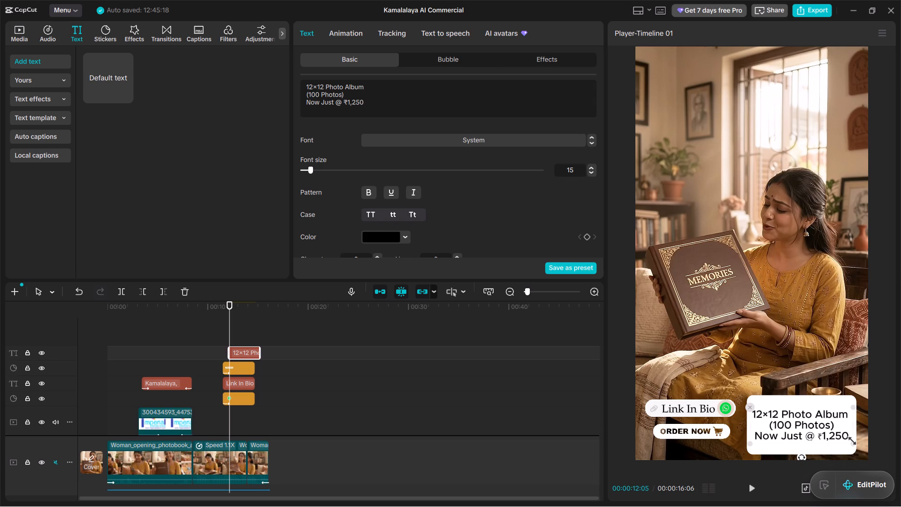
{"action": "left_click", "coordinate": [881, 365]}
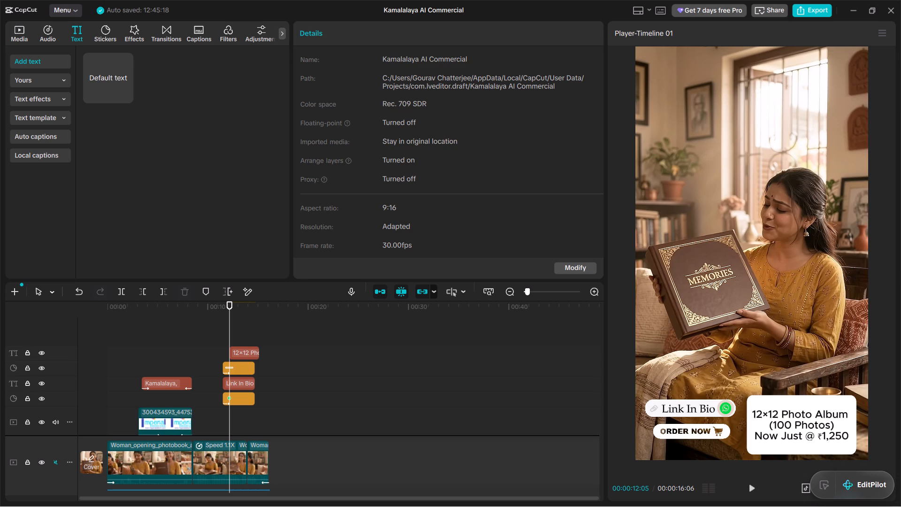
{"action": "left_click", "coordinate": [789, 435]}
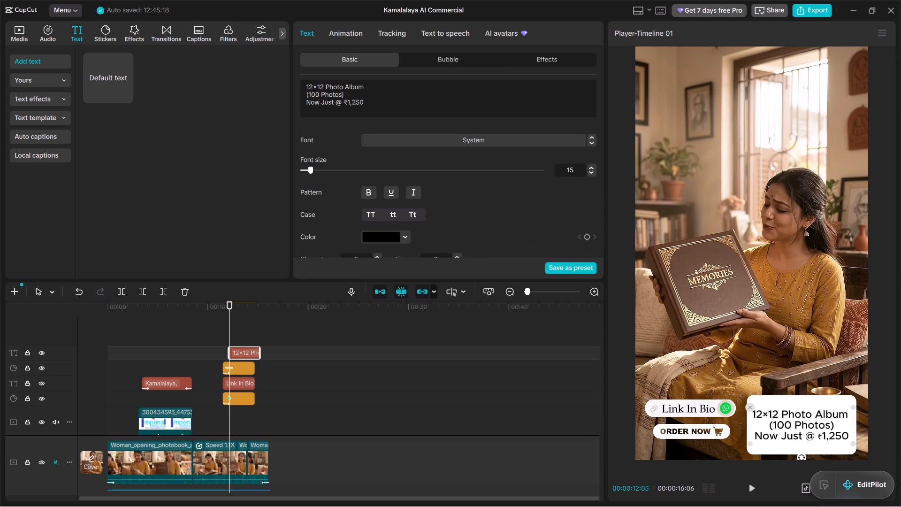
{"action": "left_click", "coordinate": [441, 146]}
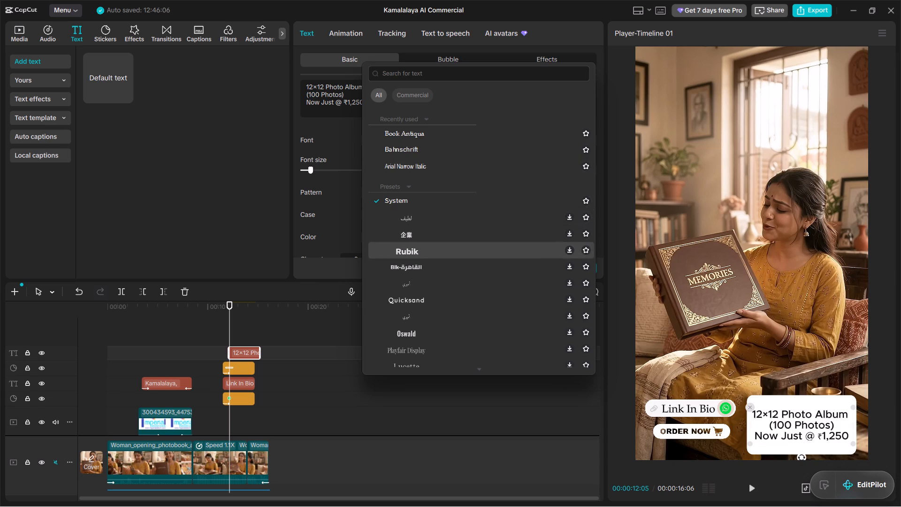
{"action": "left_click", "coordinate": [422, 295]}
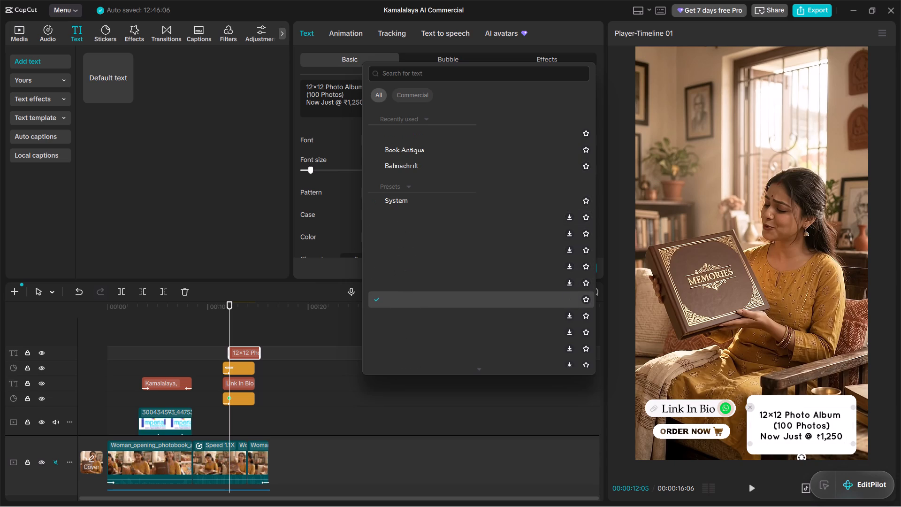
{"action": "scroll", "coordinate": [426, 292], "scroll_direction": "down", "scroll_amount": 1}
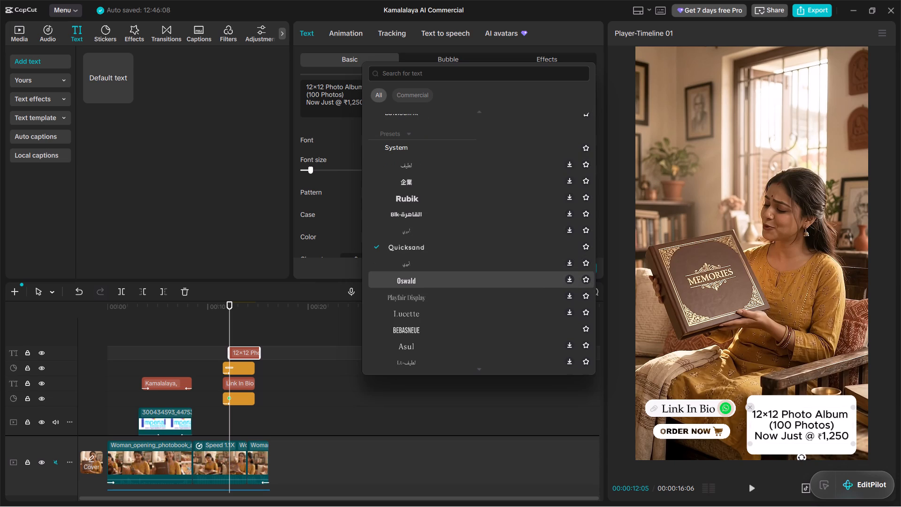
{"action": "left_click", "coordinate": [422, 333]}
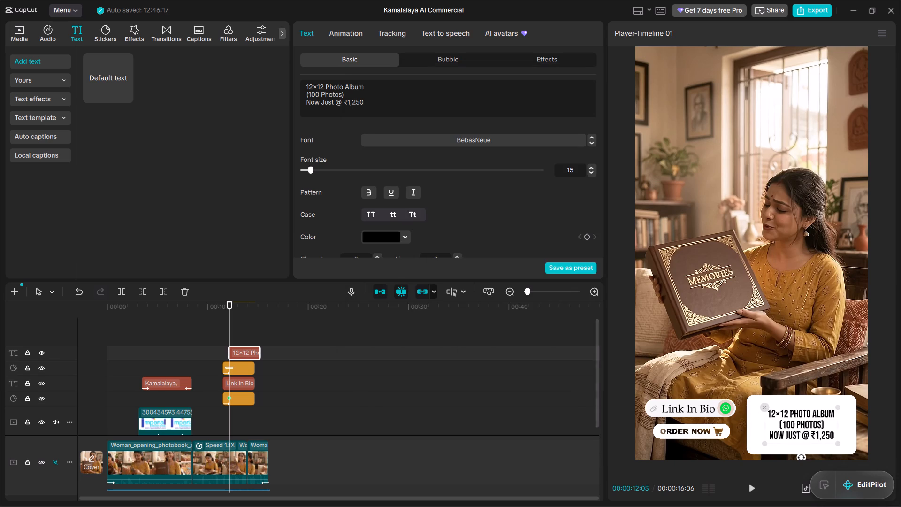
Enlarge the offer text on the preview until it fills the white box.
{"action": "left_click_drag", "start_coordinate": [834, 408], "coordinate": [841, 396]}
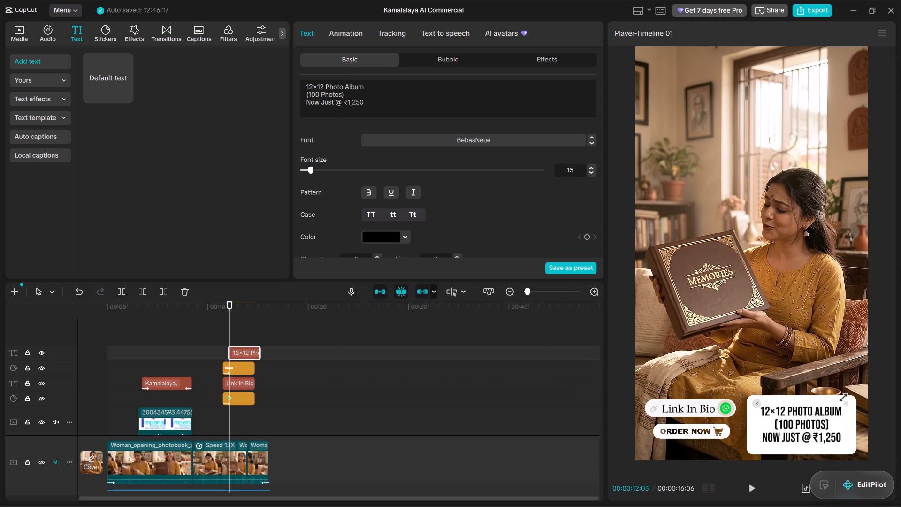
{"action": "left_click_drag", "start_coordinate": [841, 396], "coordinate": [848, 389]}
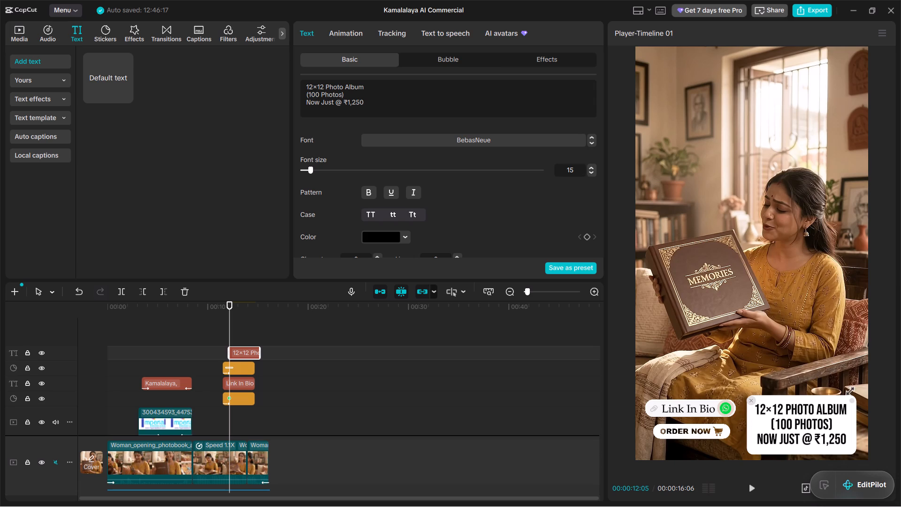
{"action": "left_click_drag", "start_coordinate": [848, 389], "coordinate": [855, 392]}
{"action": "left_click", "coordinate": [846, 348]}
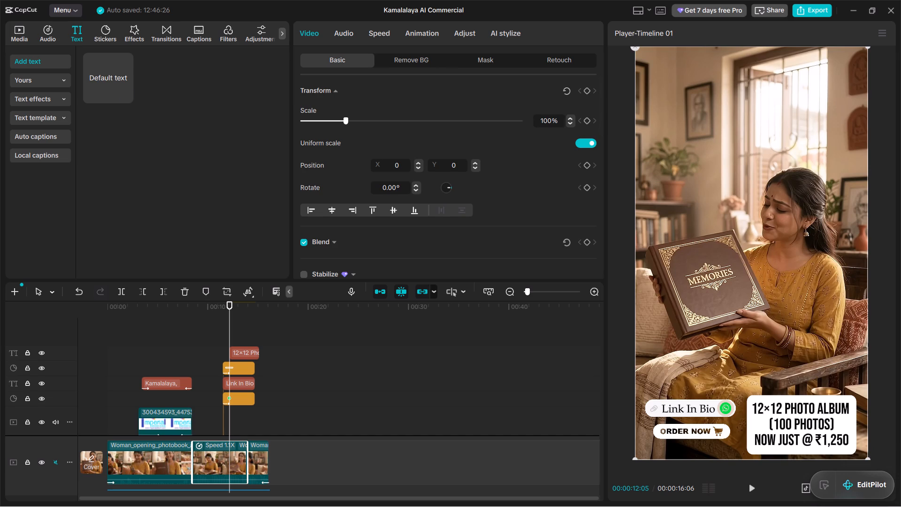
Colour only the price ₹1,250 in the offer text bright red.
{"action": "scroll", "coordinate": [351, 89], "scroll_direction": "up", "scroll_amount": 5}
{"action": "scroll", "coordinate": [364, 98], "scroll_direction": "down", "scroll_amount": 5}
{"action": "left_click", "coordinate": [791, 439]}
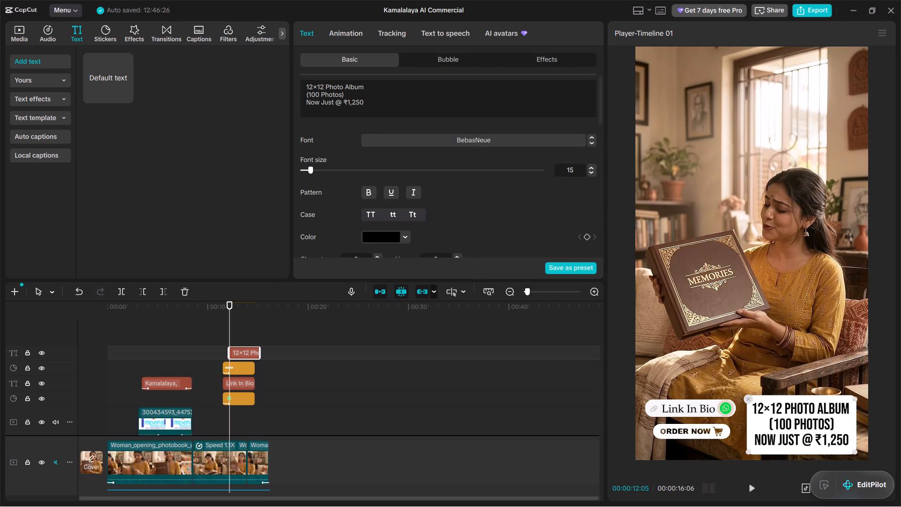
{"action": "left_click_drag", "start_coordinate": [342, 101], "coordinate": [363, 109]}
{"action": "left_click", "coordinate": [370, 105]}
{"action": "key", "text": "shift+Left"}
{"action": "key", "text": "shift+Left"}
{"action": "key", "text": "shift+Left"}
{"action": "key", "text": "shift+Left"}
{"action": "key", "text": "shift+Left"}
{"action": "key", "text": "shift+Left"}
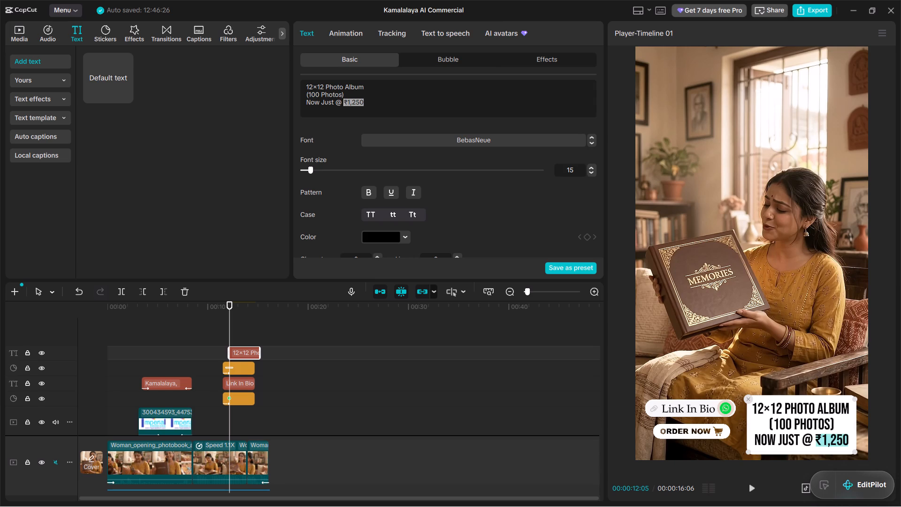
{"action": "left_click", "coordinate": [390, 243]}
{"action": "left_click_drag", "start_coordinate": [409, 307], "coordinate": [414, 307]}
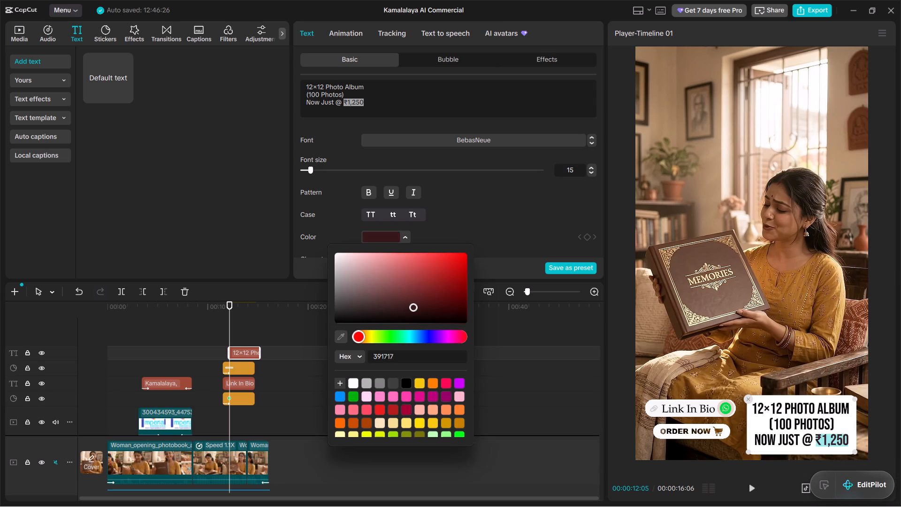
{"action": "left_click_drag", "start_coordinate": [414, 307], "coordinate": [489, 223]}
{"action": "left_click", "coordinate": [489, 223]}
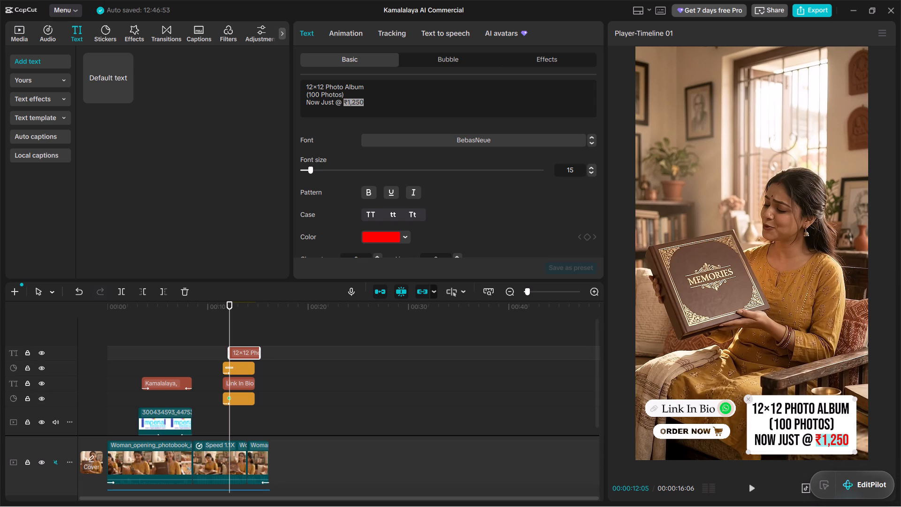
Colour the words "100 Photos" inside the brackets of the offer text bright red.
{"action": "left_click", "coordinate": [485, 106]}
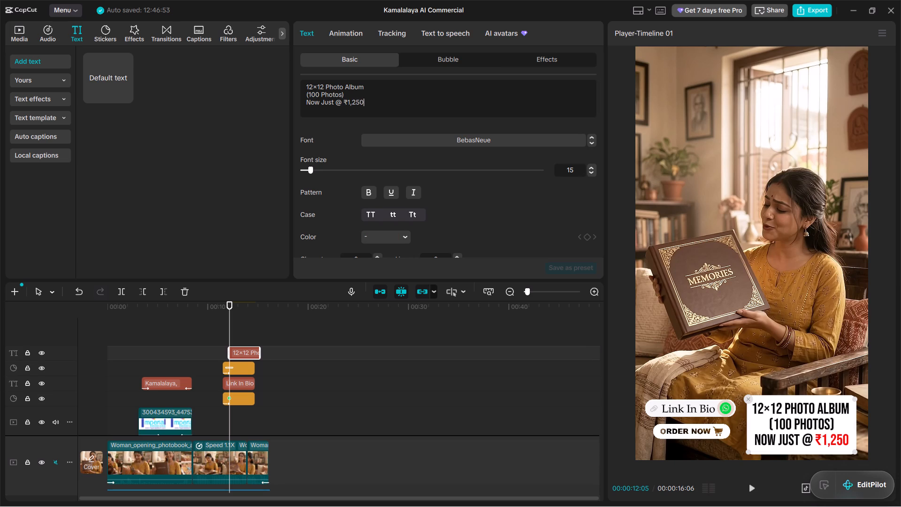
{"action": "key", "text": "Left"}
{"action": "key", "text": "Left"}
{"action": "key", "text": "Left"}
{"action": "key", "text": "Left"}
{"action": "key", "text": "Left"}
{"action": "key", "text": "Left"}
{"action": "key", "text": "Left"}
{"action": "key", "text": "Left"}
{"action": "key", "text": "Left"}
{"action": "key", "text": "Left"}
{"action": "key", "text": "Left"}
{"action": "key", "text": "Left"}
{"action": "key", "text": "Left"}
{"action": "key", "text": "Left"}
{"action": "key", "text": "Left"}
{"action": "key", "text": "Left"}
{"action": "key", "text": "Left"}
{"action": "key", "text": "Left"}
{"action": "key", "text": "Left"}
{"action": "key", "text": "Left"}
{"action": "key", "text": "Right"}
{"action": "key", "text": "shift+Left"}
{"action": "key", "text": "shift+Left"}
{"action": "key", "text": "shift+Left"}
{"action": "key", "text": "shift+Left"}
{"action": "key", "text": "shift+Left"}
{"action": "key", "text": "shift+Left"}
{"action": "key", "text": "shift+Left"}
{"action": "key", "text": "shift+Left"}
{"action": "key", "text": "shift+Left"}
{"action": "key", "text": "shift+Left"}
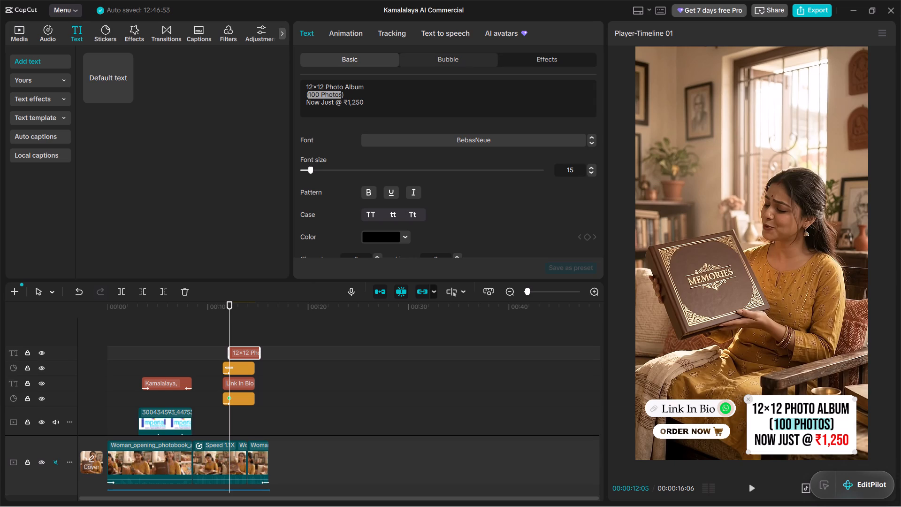
{"action": "left_click", "coordinate": [388, 244]}
{"action": "left_click", "coordinate": [389, 237]}
{"action": "left_click_drag", "start_coordinate": [409, 271], "coordinate": [414, 274]}
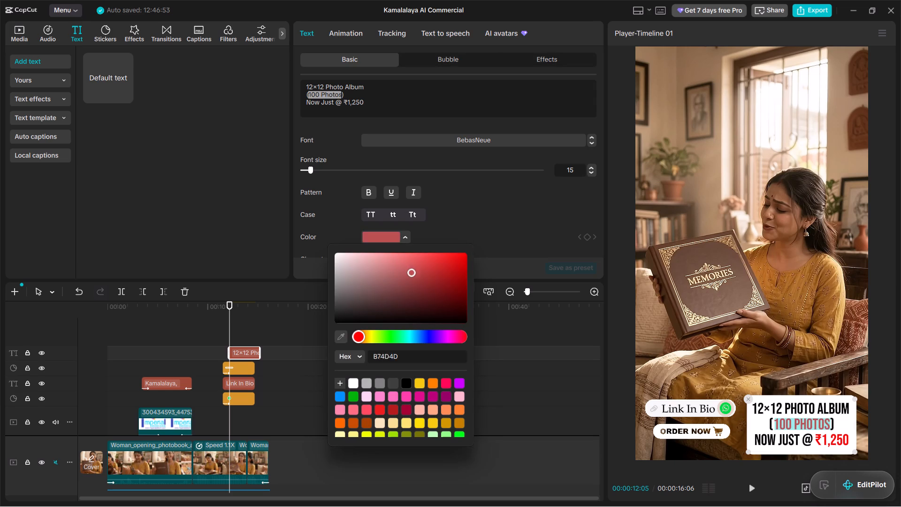
{"action": "left_click_drag", "start_coordinate": [414, 274], "coordinate": [504, 235]}
{"action": "left_click", "coordinate": [512, 194]}
{"action": "left_click", "coordinate": [512, 190]}
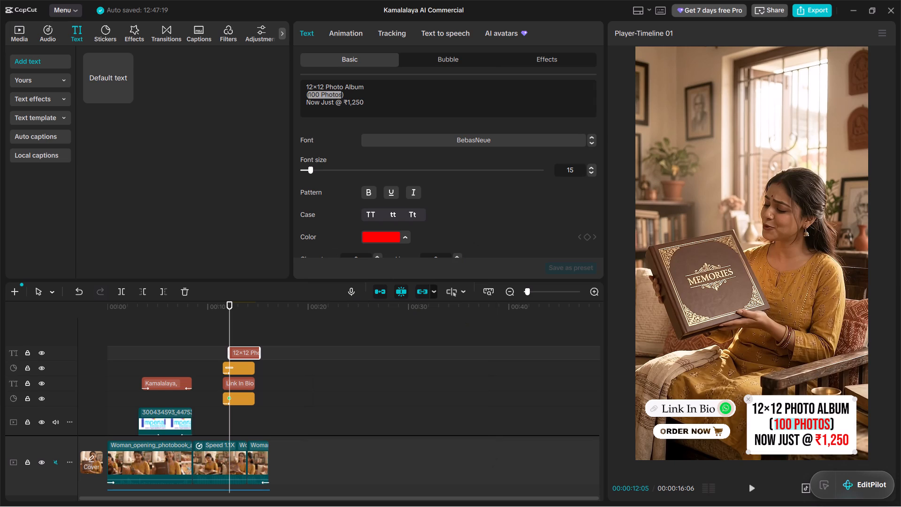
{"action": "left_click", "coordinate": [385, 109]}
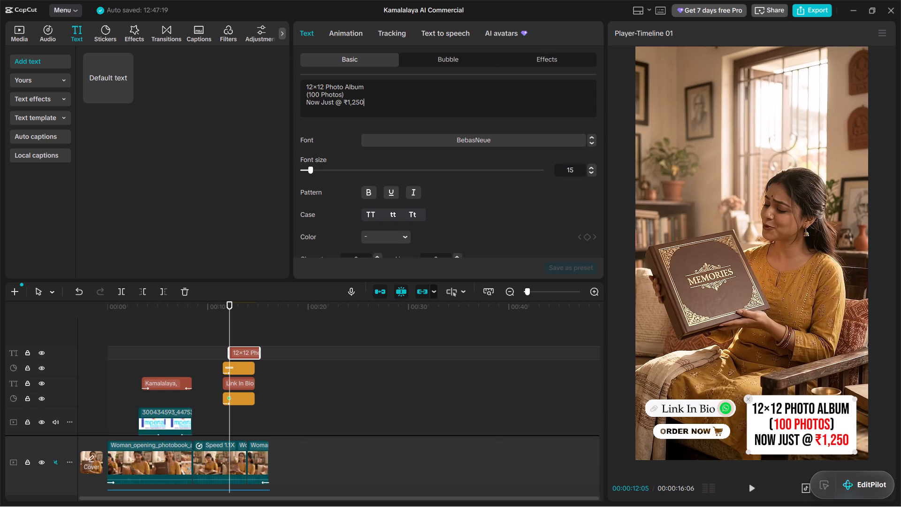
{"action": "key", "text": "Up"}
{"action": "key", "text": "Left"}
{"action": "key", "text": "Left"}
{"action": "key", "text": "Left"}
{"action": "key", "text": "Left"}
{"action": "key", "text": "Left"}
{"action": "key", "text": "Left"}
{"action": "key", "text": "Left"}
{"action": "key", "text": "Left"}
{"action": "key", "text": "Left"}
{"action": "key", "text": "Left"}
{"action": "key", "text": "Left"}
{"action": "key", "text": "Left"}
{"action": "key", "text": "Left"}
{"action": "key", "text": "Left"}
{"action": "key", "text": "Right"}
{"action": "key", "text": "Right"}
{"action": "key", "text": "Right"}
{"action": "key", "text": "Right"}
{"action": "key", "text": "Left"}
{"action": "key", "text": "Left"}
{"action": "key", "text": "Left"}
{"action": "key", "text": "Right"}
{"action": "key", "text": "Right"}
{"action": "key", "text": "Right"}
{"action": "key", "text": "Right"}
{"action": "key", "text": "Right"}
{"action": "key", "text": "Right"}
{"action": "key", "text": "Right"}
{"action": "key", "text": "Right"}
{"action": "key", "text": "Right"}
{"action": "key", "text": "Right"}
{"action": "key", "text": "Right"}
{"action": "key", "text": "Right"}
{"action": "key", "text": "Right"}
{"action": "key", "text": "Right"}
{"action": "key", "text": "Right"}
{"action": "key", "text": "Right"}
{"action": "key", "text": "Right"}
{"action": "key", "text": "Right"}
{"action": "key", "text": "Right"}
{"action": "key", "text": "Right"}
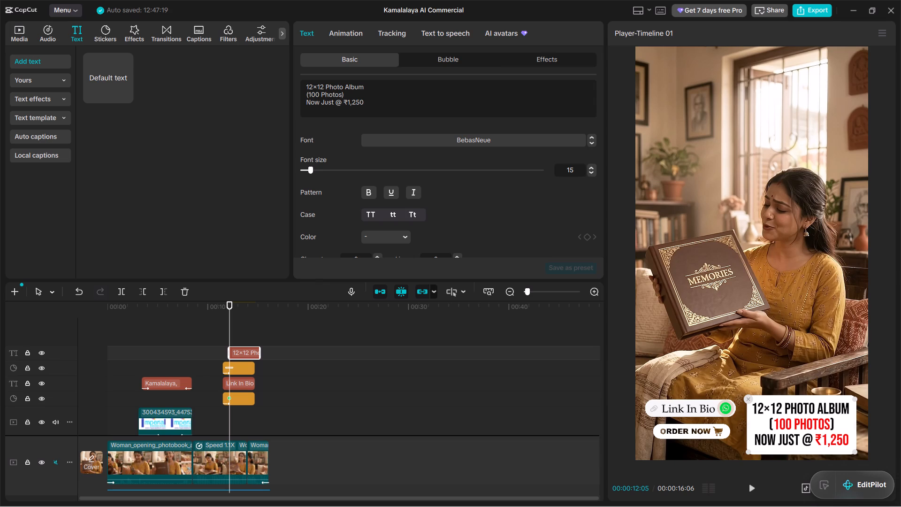
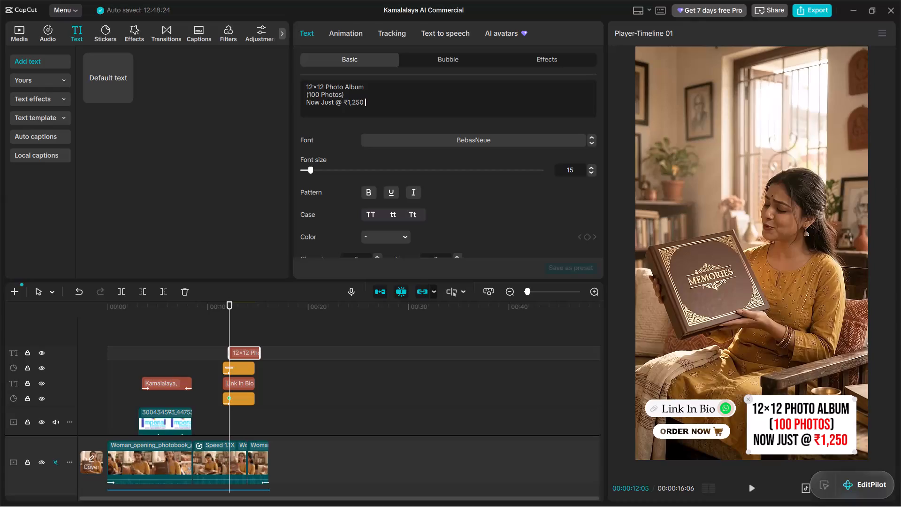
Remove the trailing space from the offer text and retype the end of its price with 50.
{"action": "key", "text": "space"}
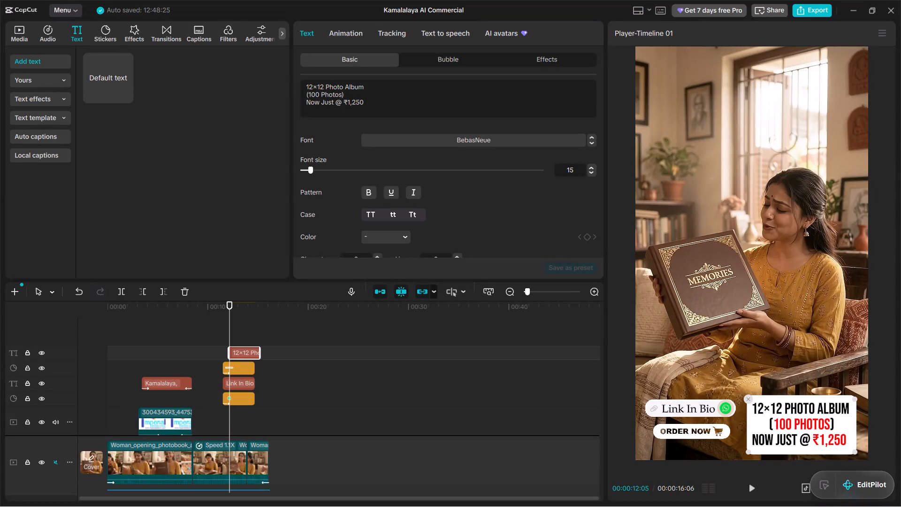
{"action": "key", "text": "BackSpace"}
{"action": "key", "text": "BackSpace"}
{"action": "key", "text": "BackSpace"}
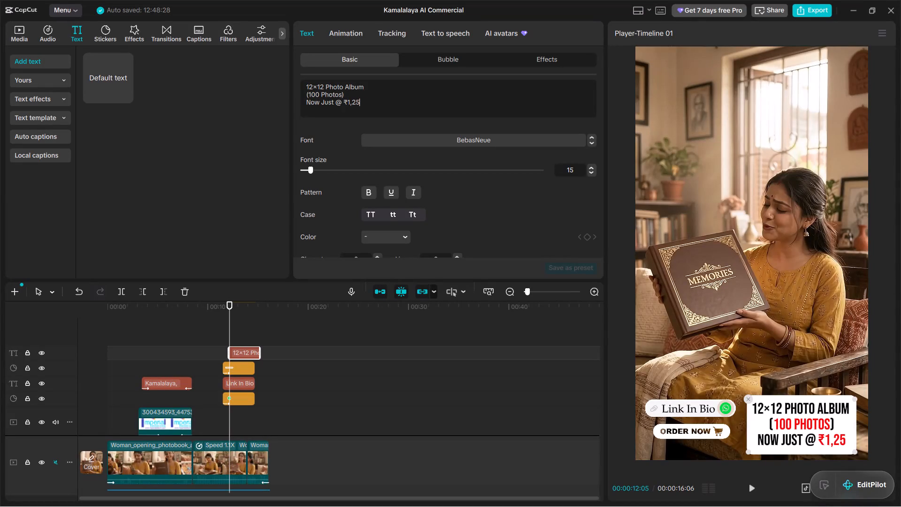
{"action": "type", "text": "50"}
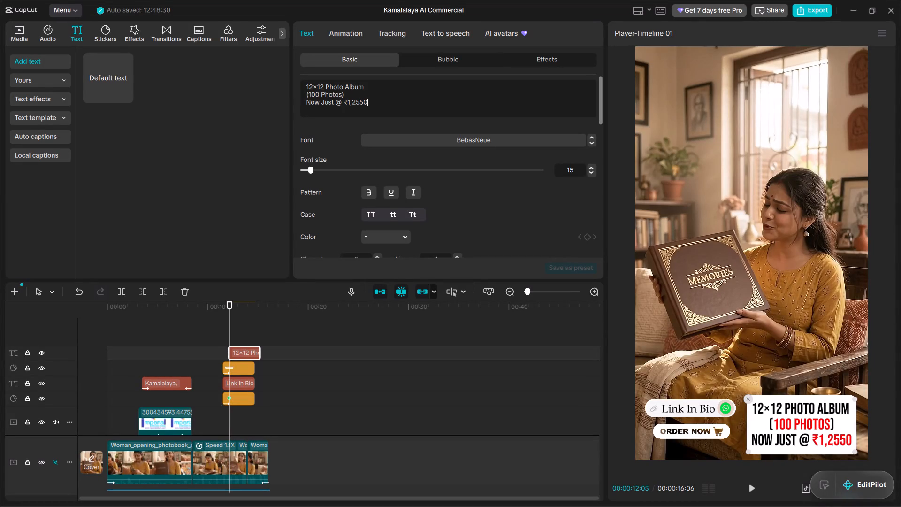
Scrub through the commercial from start to the call-to-action scene to review how the overlays appear.
{"action": "left_click", "coordinate": [235, 331]}
{"action": "left_click_drag", "start_coordinate": [235, 331], "coordinate": [258, 325]}
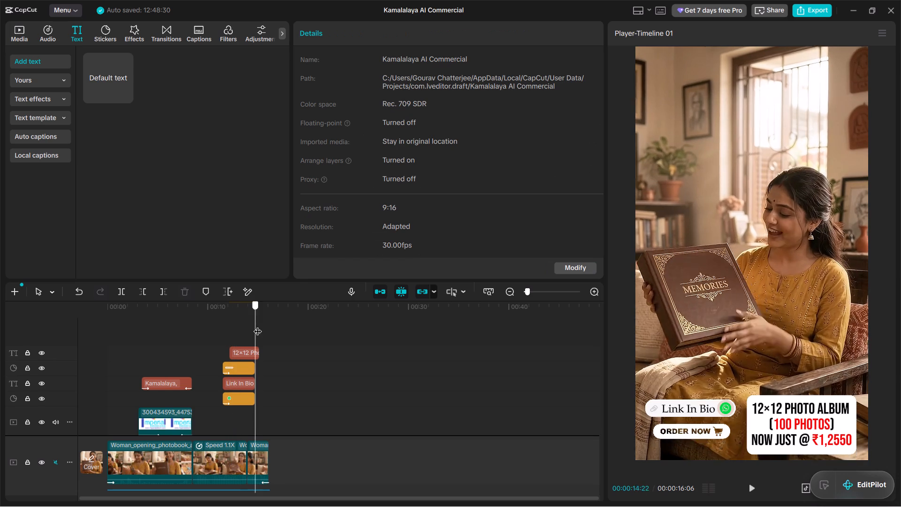
{"action": "left_click_drag", "start_coordinate": [258, 325], "coordinate": [182, 319]}
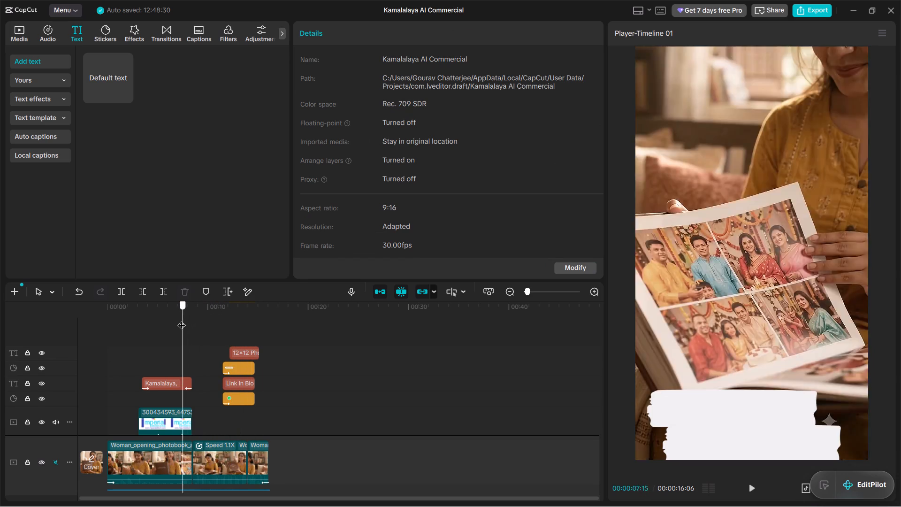
{"action": "left_click_drag", "start_coordinate": [182, 319], "coordinate": [98, 311]}
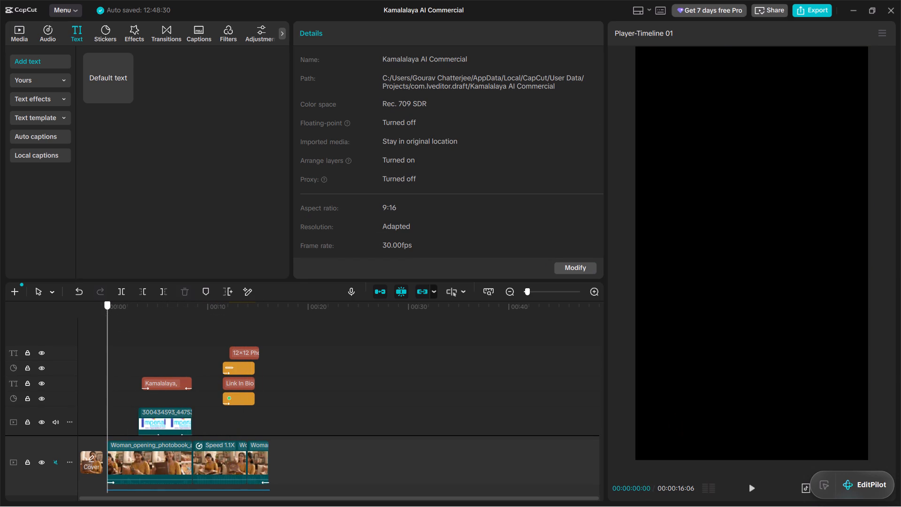
{"action": "left_click_drag", "start_coordinate": [98, 311], "coordinate": [189, 288]}
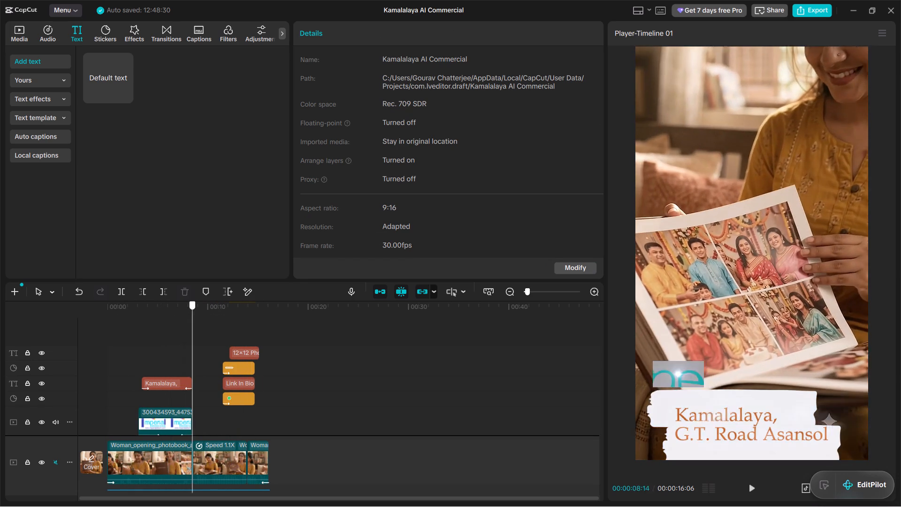
{"action": "left_click_drag", "start_coordinate": [189, 288], "coordinate": [236, 287]}
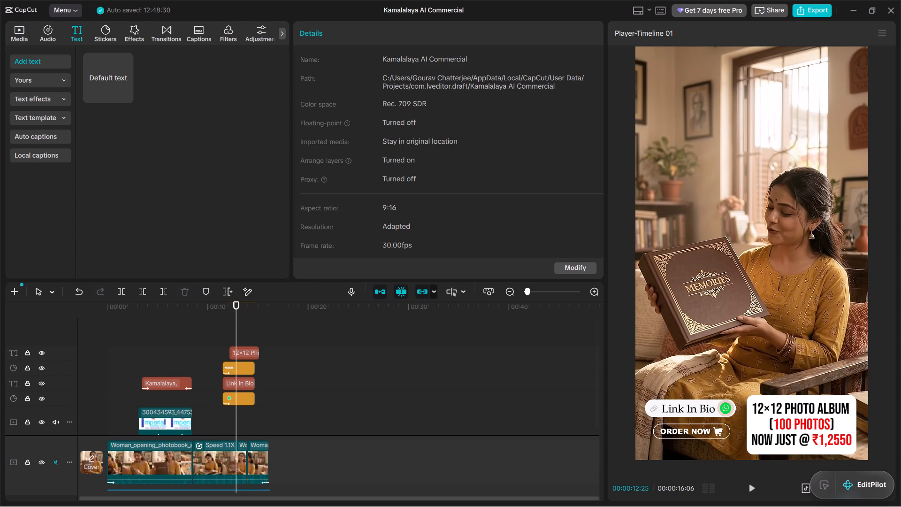
Correct the price in the last line of the offer text to ₹1,250.
{"action": "left_click", "coordinate": [249, 356]}
{"action": "left_click", "coordinate": [400, 107]}
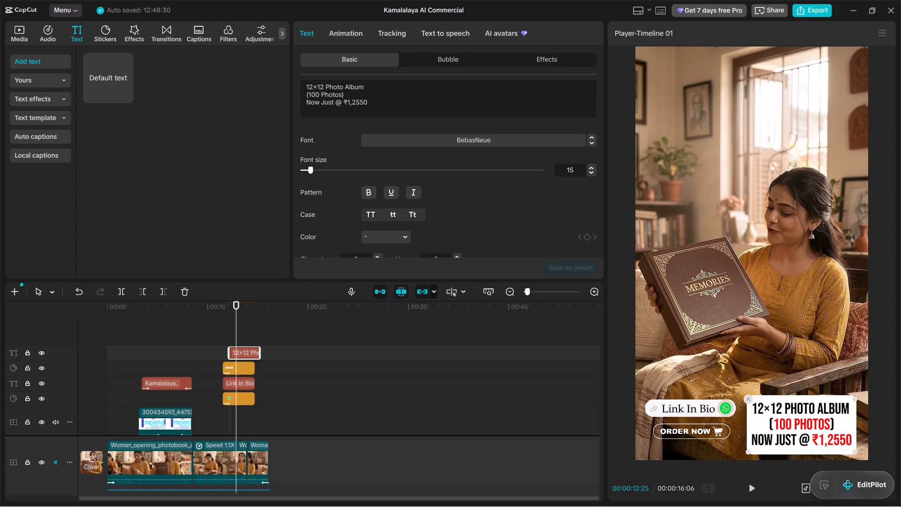
{"action": "key", "text": "Left"}
{"action": "key", "text": "BackSpace"}
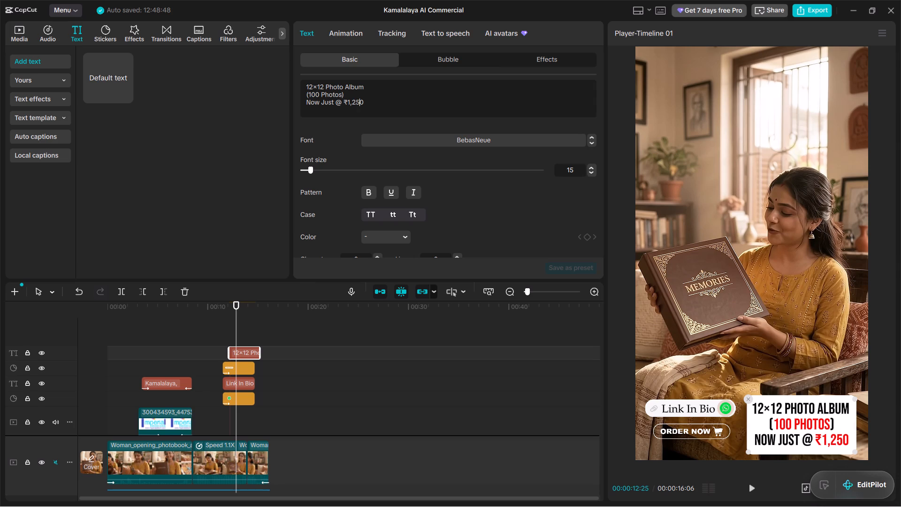
{"action": "key", "text": "Right"}
{"action": "key", "text": "Right"}
{"action": "key", "text": "Right"}
{"action": "type", "text": "jj"}
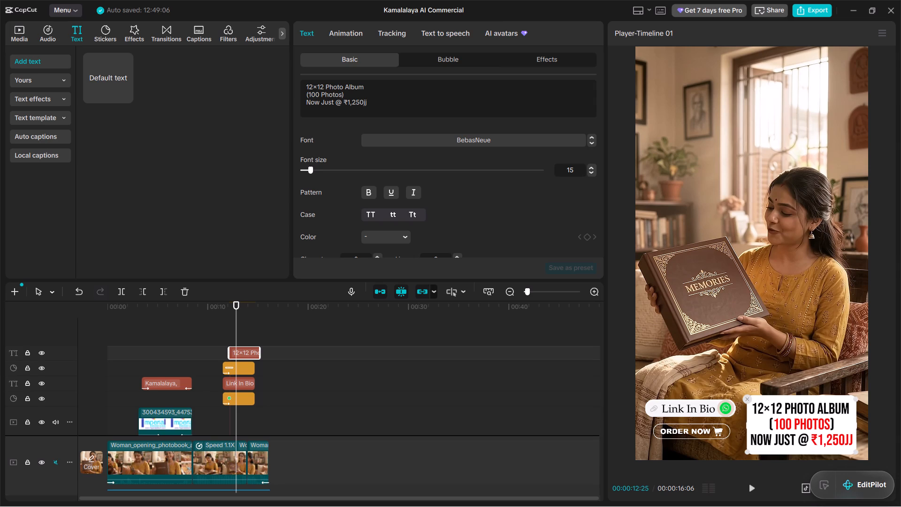
{"action": "key", "text": "BackSpace"}
{"action": "key", "text": "BackSpace"}
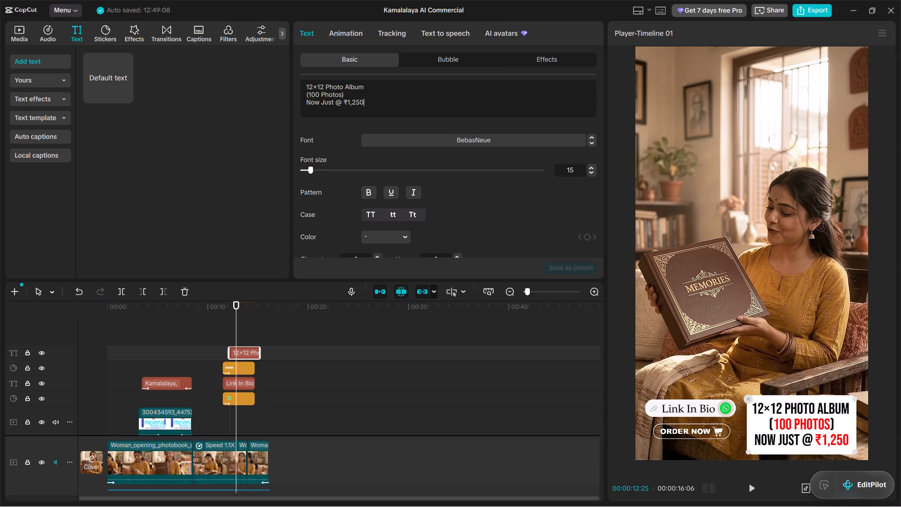
{"action": "left_click", "coordinate": [363, 337]}
Play the commercial from the start and replay the lead-in to the call-to-action scene, checking when each overlay appears.
{"action": "left_click", "coordinate": [136, 325]}
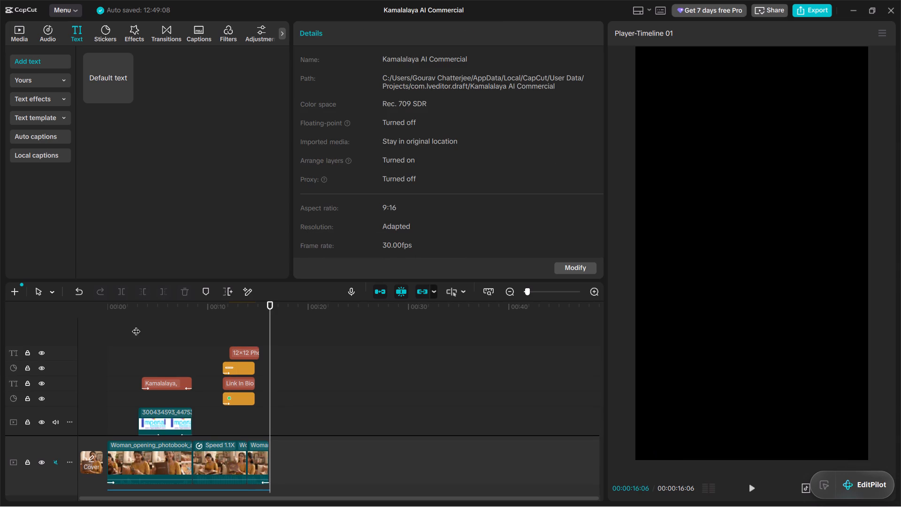
{"action": "left_click_drag", "start_coordinate": [136, 325], "coordinate": [61, 316]}
{"action": "key", "text": "space"}
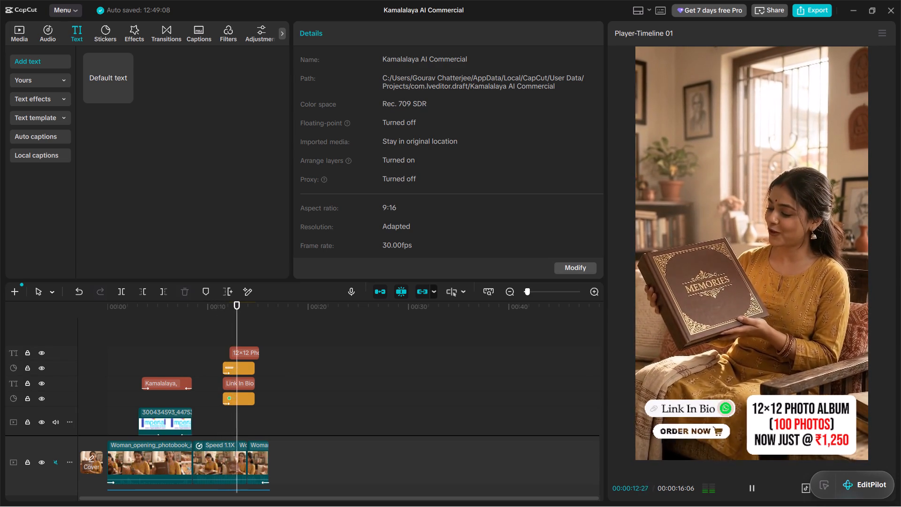
{"action": "key", "text": "space"}
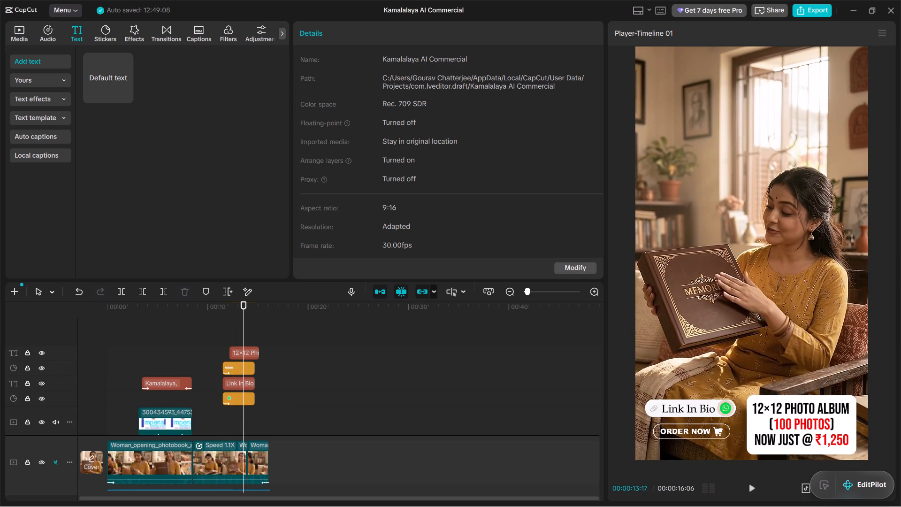
{"action": "left_click", "coordinate": [221, 324]}
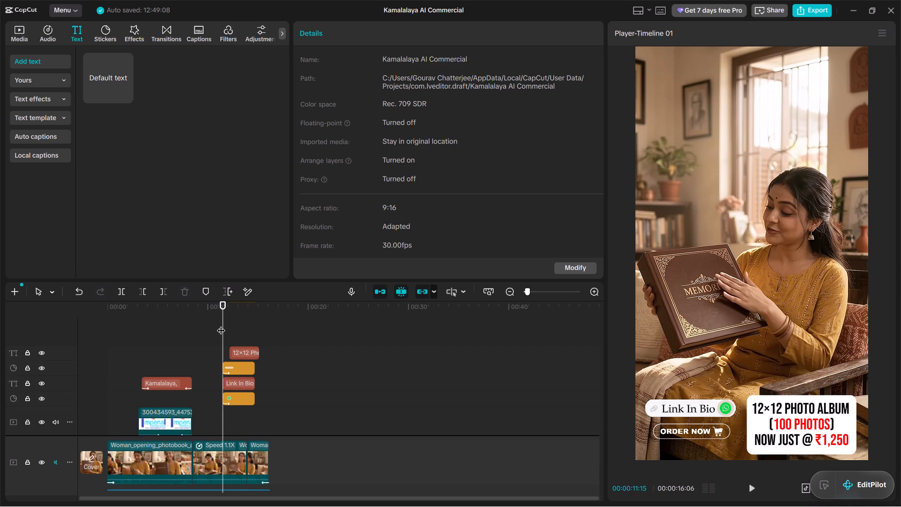
{"action": "key", "text": "space"}
{"action": "key", "text": "space"}
{"action": "left_click", "coordinate": [164, 316]}
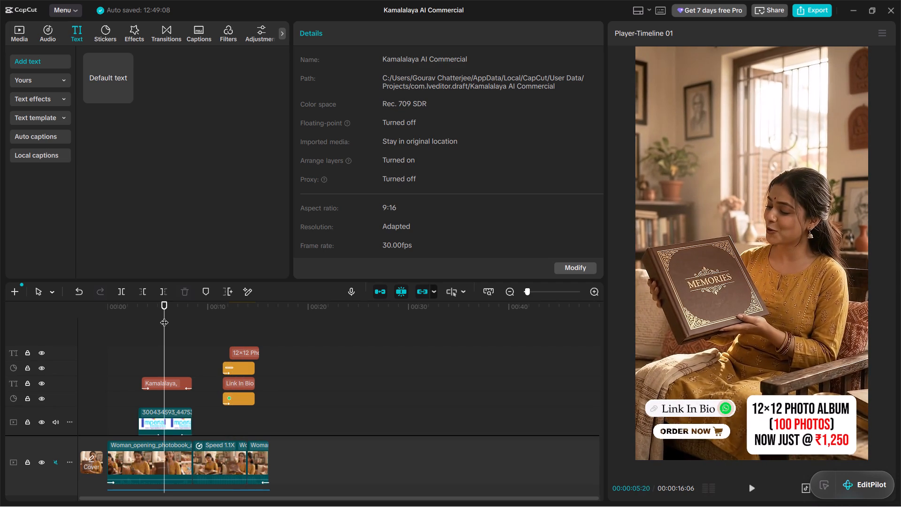
{"action": "key", "text": "space"}
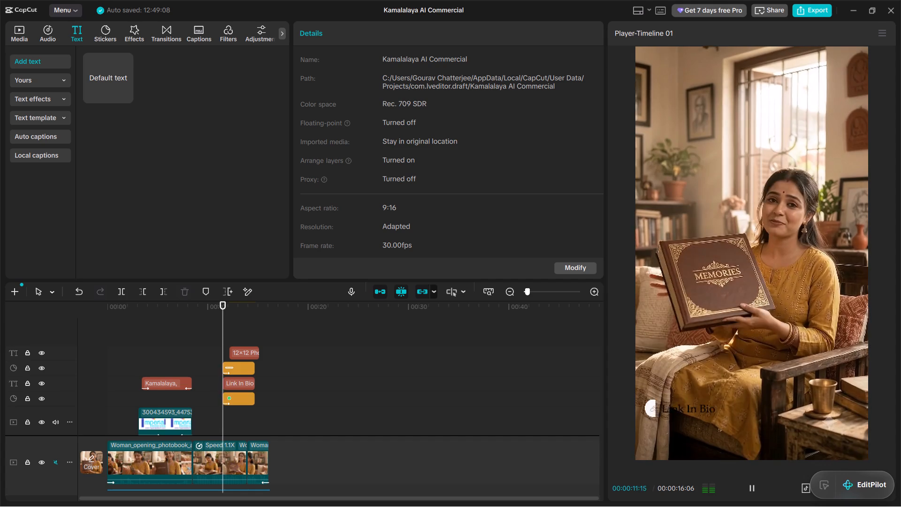
{"action": "key", "text": "space"}
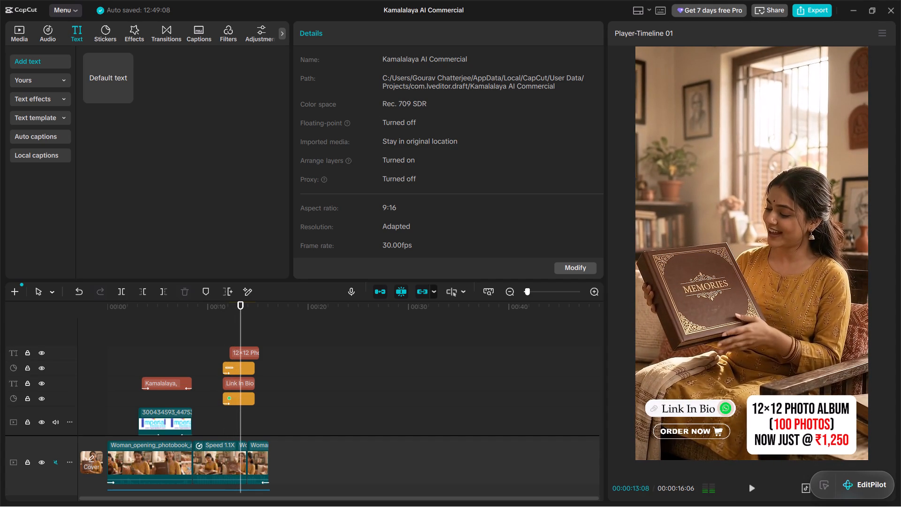
{"action": "left_click", "coordinate": [165, 317]}
{"action": "key", "text": "space"}
{"action": "left_click", "coordinate": [192, 323]}
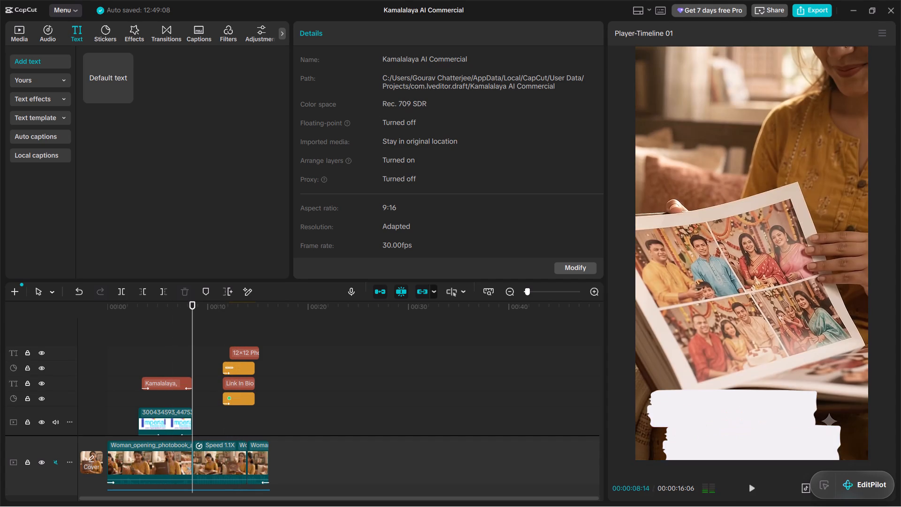
{"action": "key", "text": "space"}
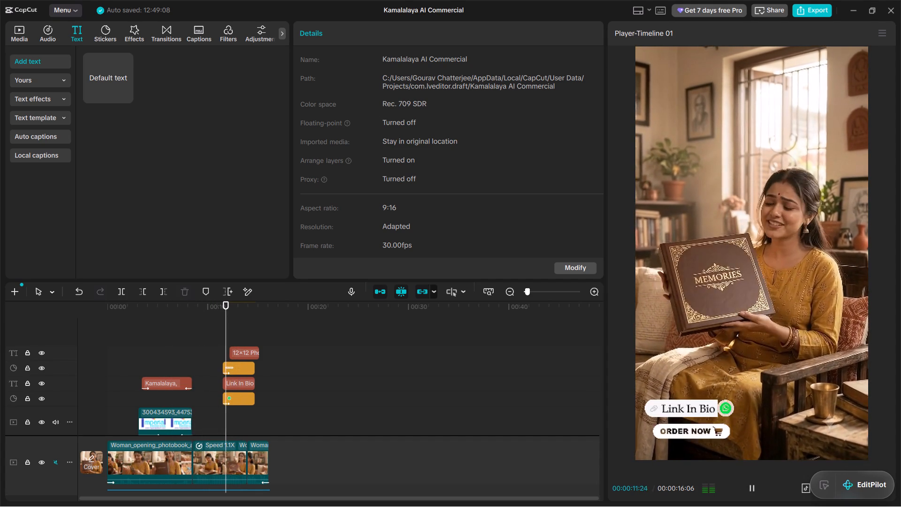
{"action": "key", "text": "space"}
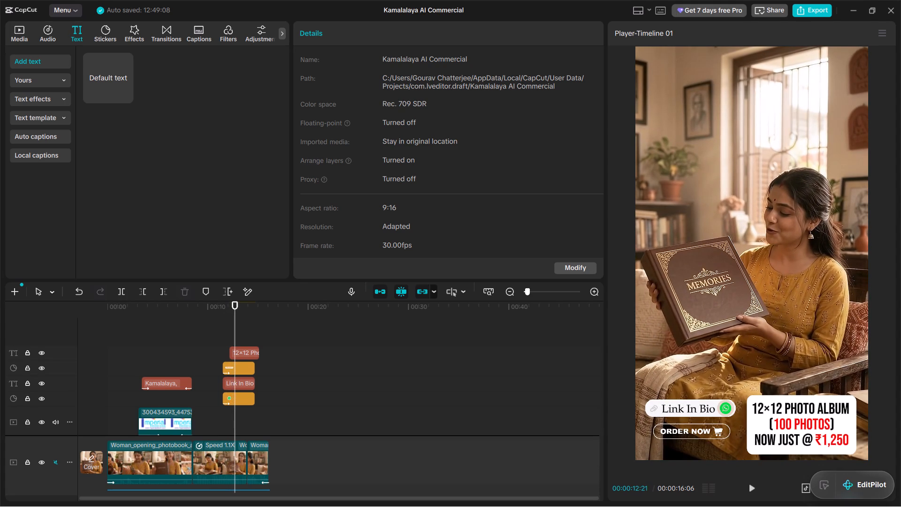
Look over the timeline tracks and replay the start of the call-to-action scene to compare the overlays' timing.
{"action": "scroll", "coordinate": [274, 368], "scroll_direction": "up", "scroll_amount": 3}
{"action": "scroll", "coordinate": [274, 370], "scroll_direction": "down", "scroll_amount": 3}
{"action": "scroll", "coordinate": [274, 370], "scroll_direction": "up", "scroll_amount": 1}
{"action": "scroll", "coordinate": [274, 370], "scroll_direction": "down", "scroll_amount": 1}
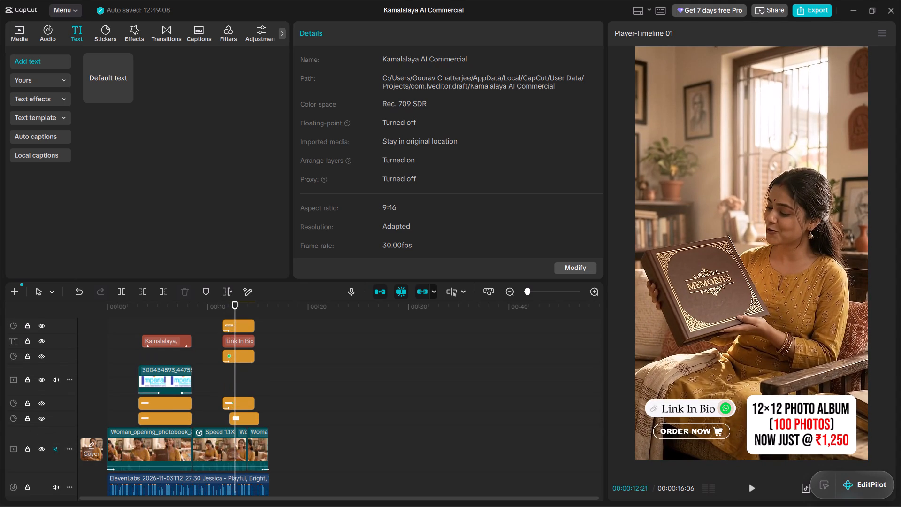
{"action": "scroll", "coordinate": [285, 369], "scroll_direction": "up", "scroll_amount": 2}
{"action": "scroll", "coordinate": [287, 362], "scroll_direction": "down", "scroll_amount": 1}
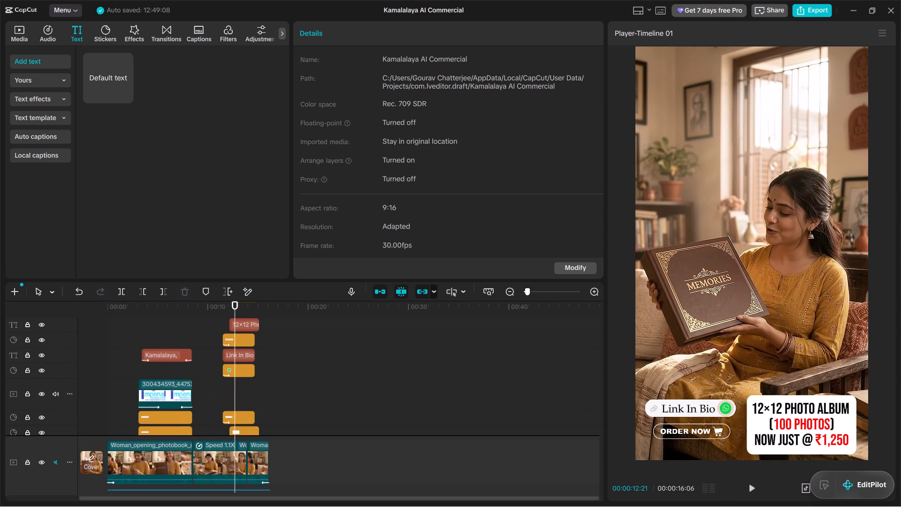
{"action": "scroll", "coordinate": [287, 362], "scroll_direction": "up", "scroll_amount": 1}
{"action": "left_click", "coordinate": [199, 325]}
{"action": "key", "text": "space"}
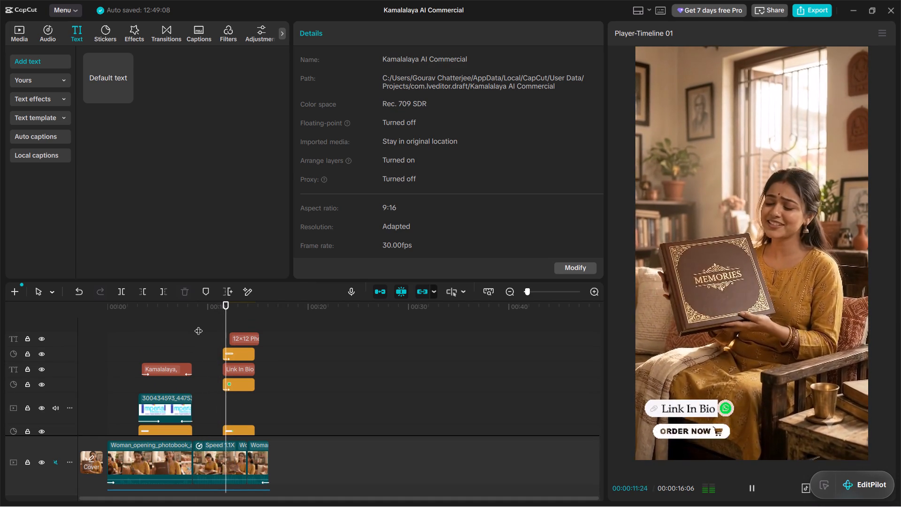
{"action": "key", "text": "space"}
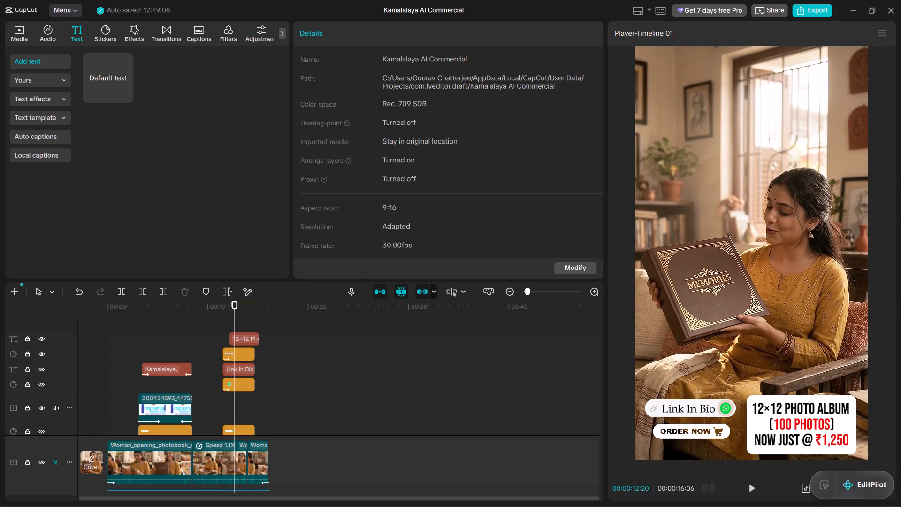
Adjust the 12×12 Photo Album text clip so it starts and ends together with the Link In Bio text clip.
{"action": "scroll", "coordinate": [257, 357], "scroll_direction": "up", "scroll_amount": 12, "text": "ctrl"}
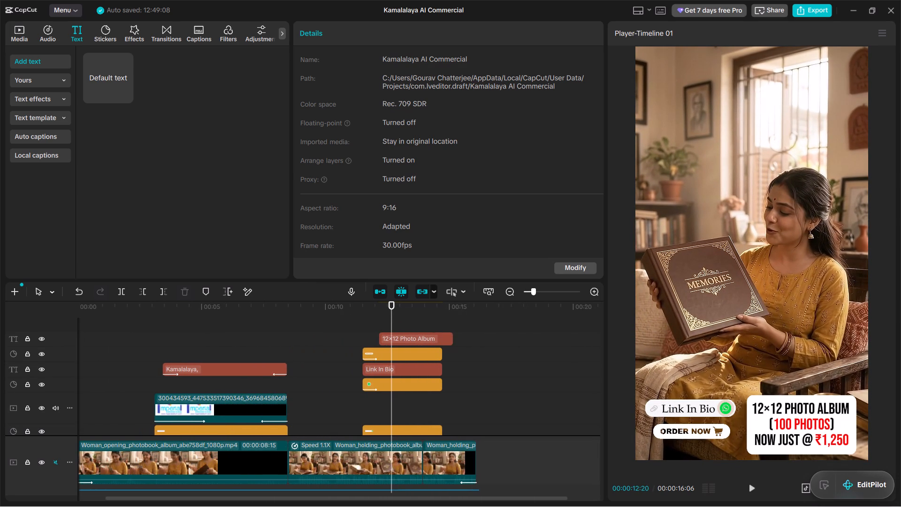
{"action": "left_click", "coordinate": [450, 339]}
{"action": "left_click_drag", "start_coordinate": [443, 339], "coordinate": [430, 339]}
{"action": "left_click", "coordinate": [439, 338]}
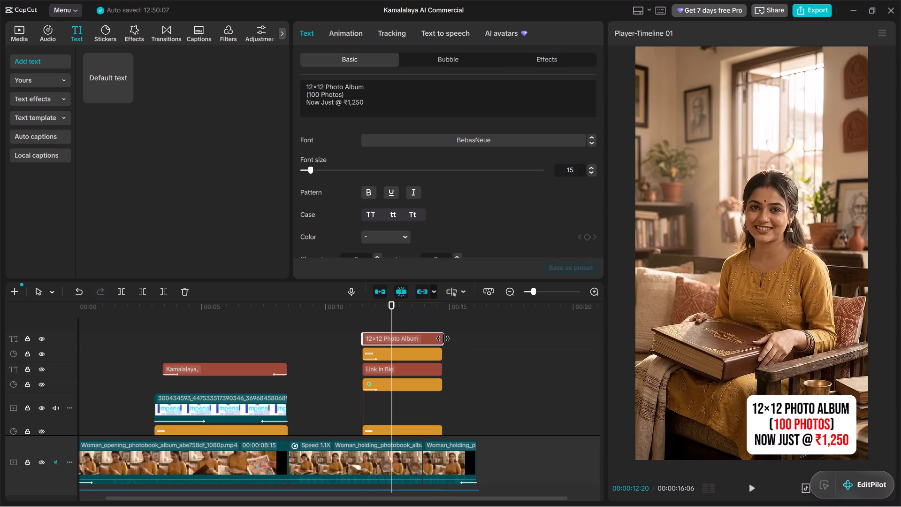
Extend the start and trim the end of the offer's white box sticker clip to match the Link In Bio clip.
{"action": "scroll", "coordinate": [446, 348], "scroll_direction": "down", "scroll_amount": 2}
{"action": "left_click", "coordinate": [418, 424]}
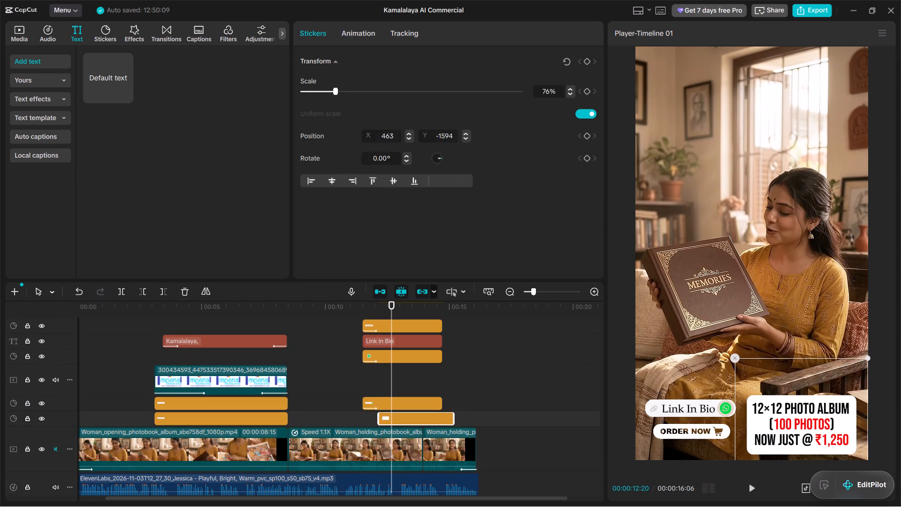
{"action": "left_click_drag", "start_coordinate": [378, 418], "coordinate": [359, 418]}
{"action": "left_click_drag", "start_coordinate": [359, 418], "coordinate": [365, 419]}
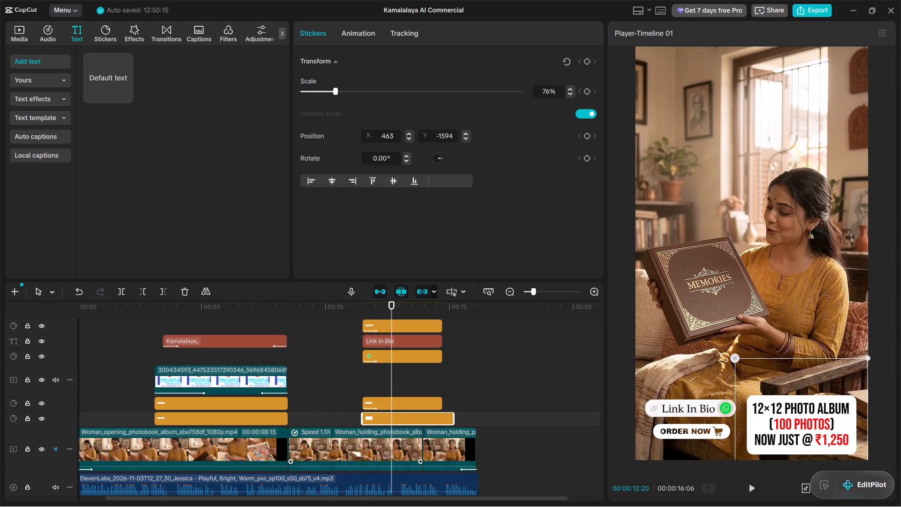
{"action": "left_click_drag", "start_coordinate": [452, 416], "coordinate": [449, 416]}
{"action": "left_click_drag", "start_coordinate": [449, 416], "coordinate": [443, 417]}
Replay the call-to-action scene to check that the offer text and white box appear together with the other overlays.
{"action": "scroll", "coordinate": [400, 390], "scroll_direction": "up", "scroll_amount": 3}
{"action": "left_click", "coordinate": [310, 329]}
{"action": "key", "text": "space"}
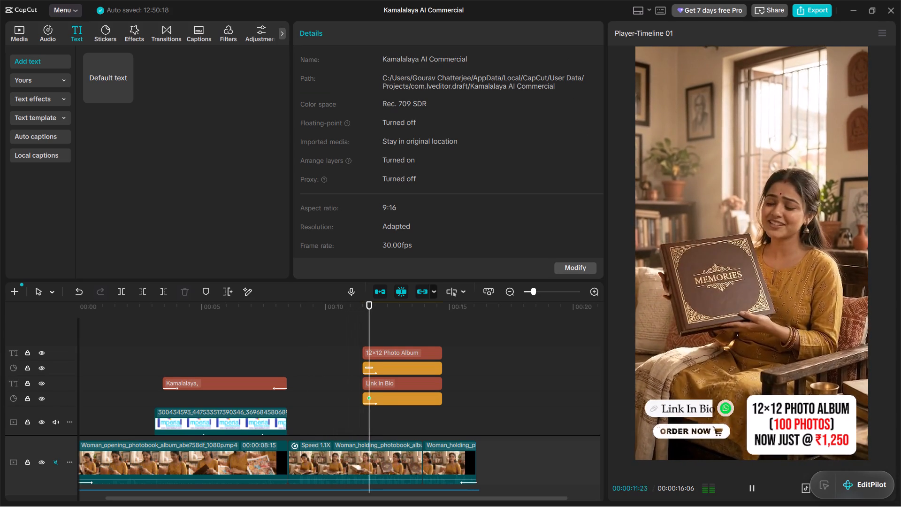
{"action": "key", "text": "space"}
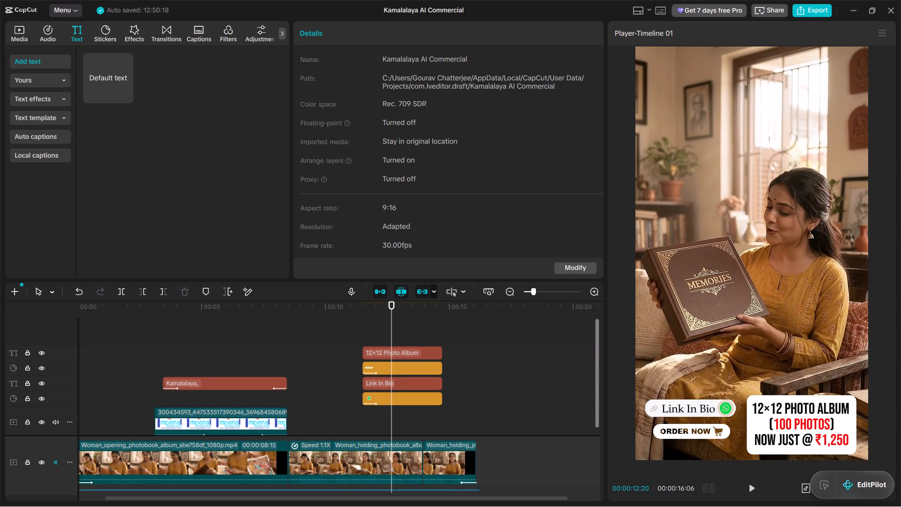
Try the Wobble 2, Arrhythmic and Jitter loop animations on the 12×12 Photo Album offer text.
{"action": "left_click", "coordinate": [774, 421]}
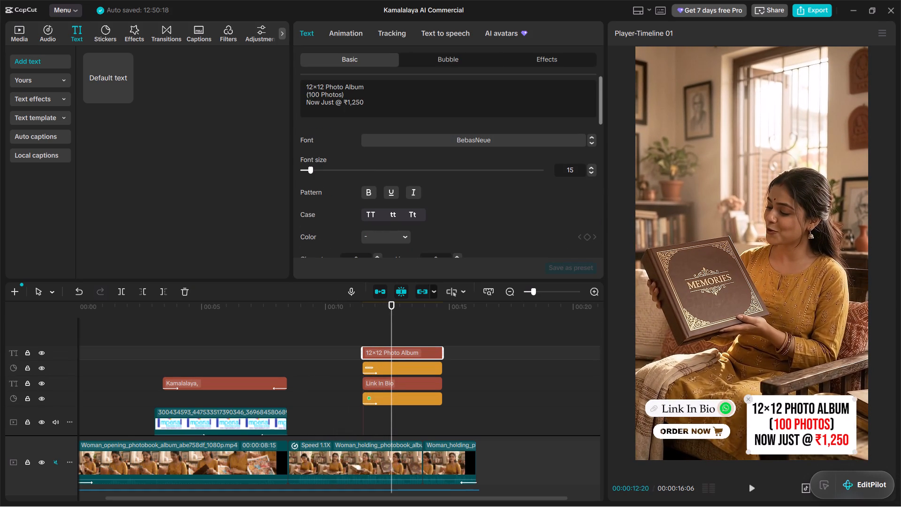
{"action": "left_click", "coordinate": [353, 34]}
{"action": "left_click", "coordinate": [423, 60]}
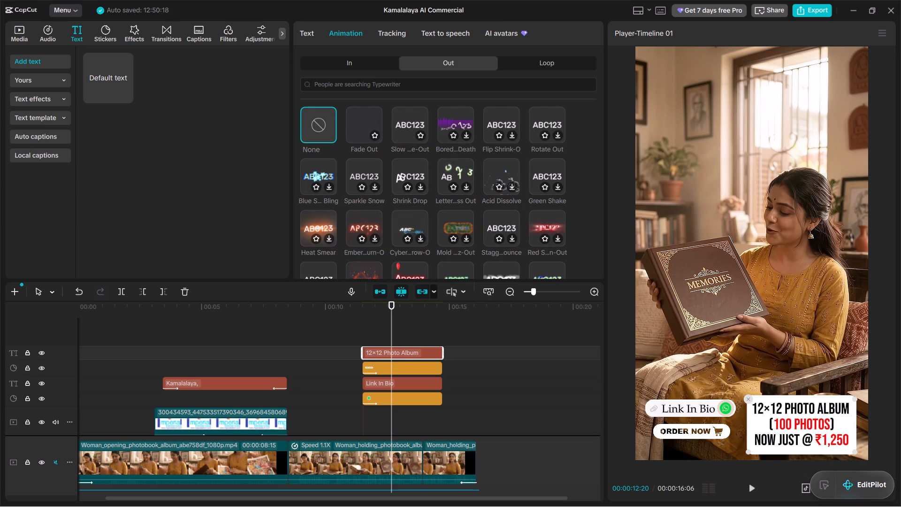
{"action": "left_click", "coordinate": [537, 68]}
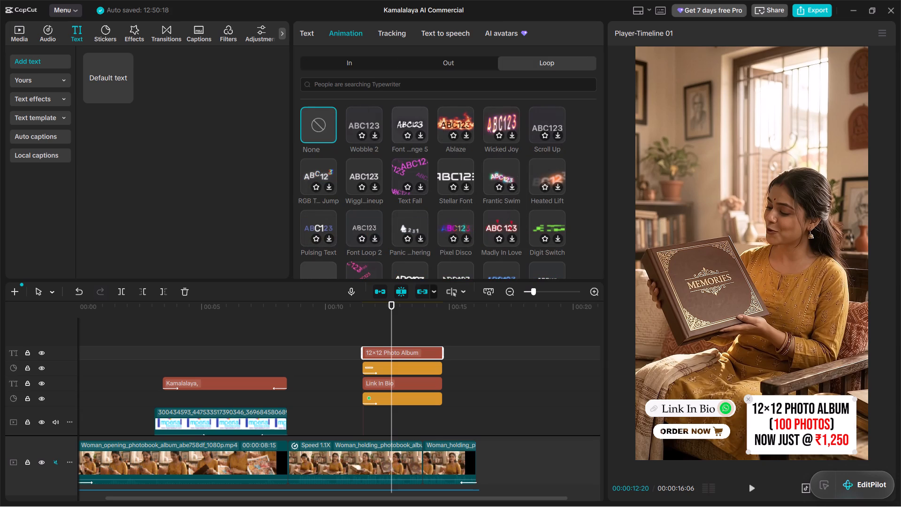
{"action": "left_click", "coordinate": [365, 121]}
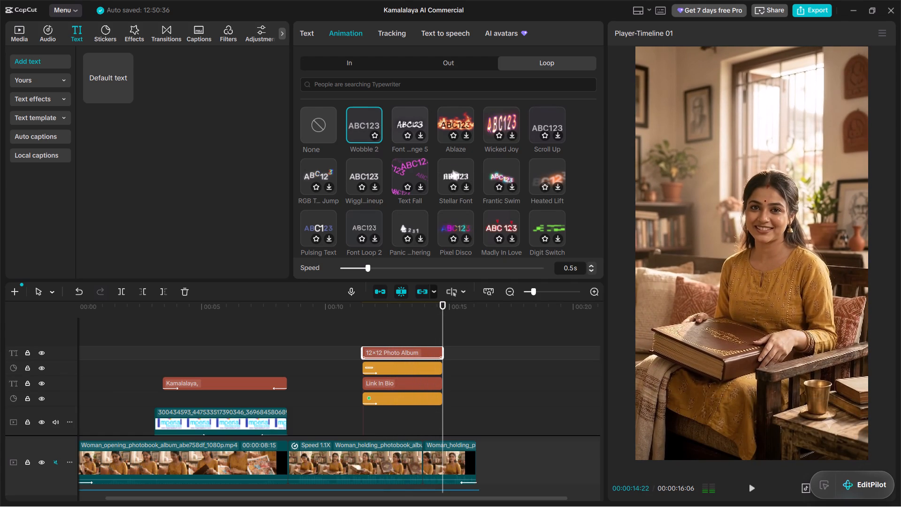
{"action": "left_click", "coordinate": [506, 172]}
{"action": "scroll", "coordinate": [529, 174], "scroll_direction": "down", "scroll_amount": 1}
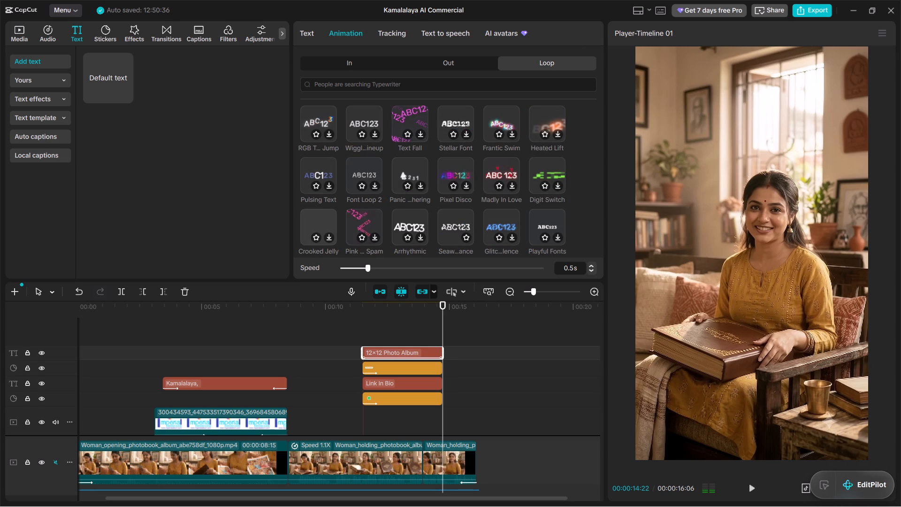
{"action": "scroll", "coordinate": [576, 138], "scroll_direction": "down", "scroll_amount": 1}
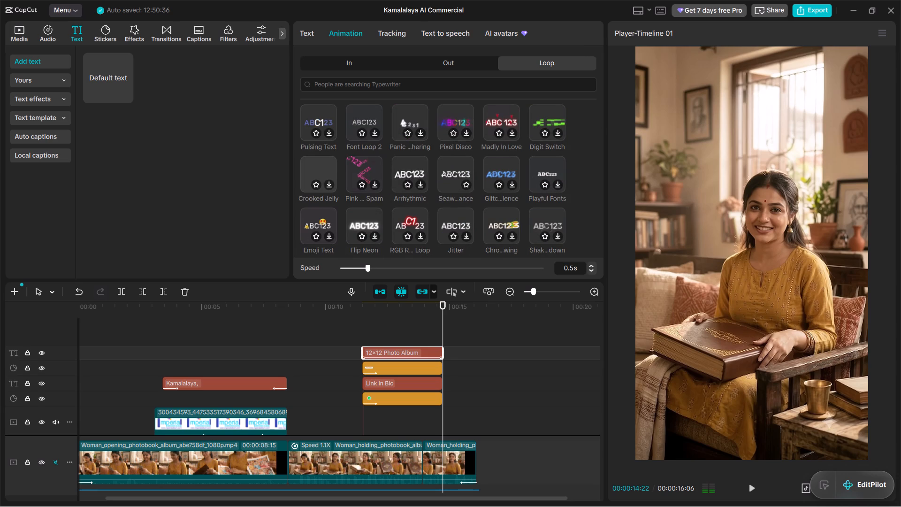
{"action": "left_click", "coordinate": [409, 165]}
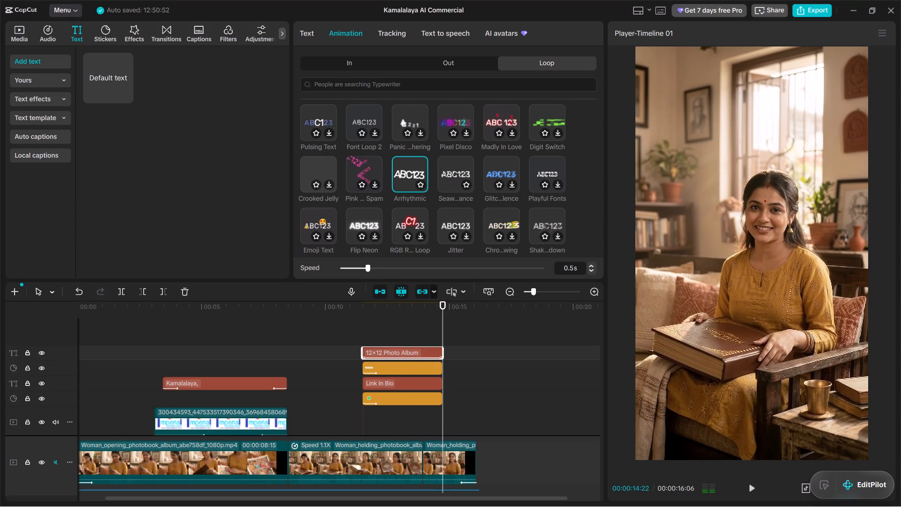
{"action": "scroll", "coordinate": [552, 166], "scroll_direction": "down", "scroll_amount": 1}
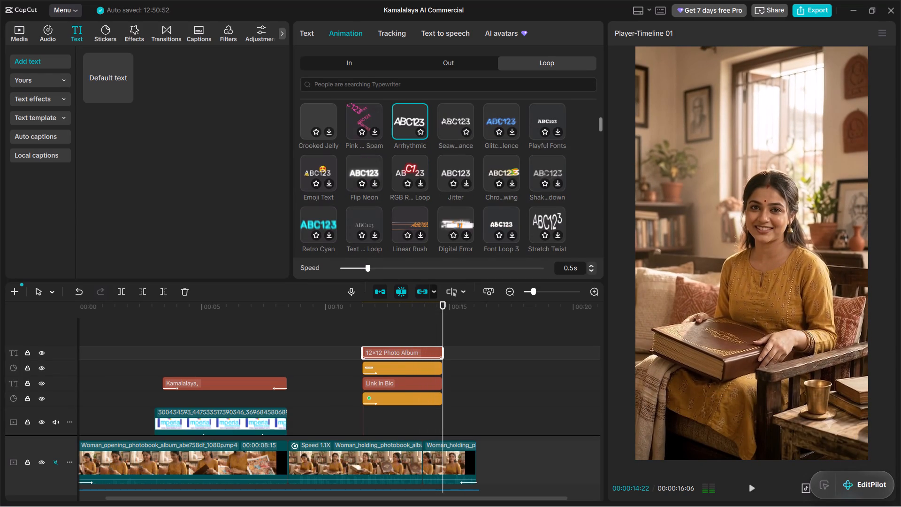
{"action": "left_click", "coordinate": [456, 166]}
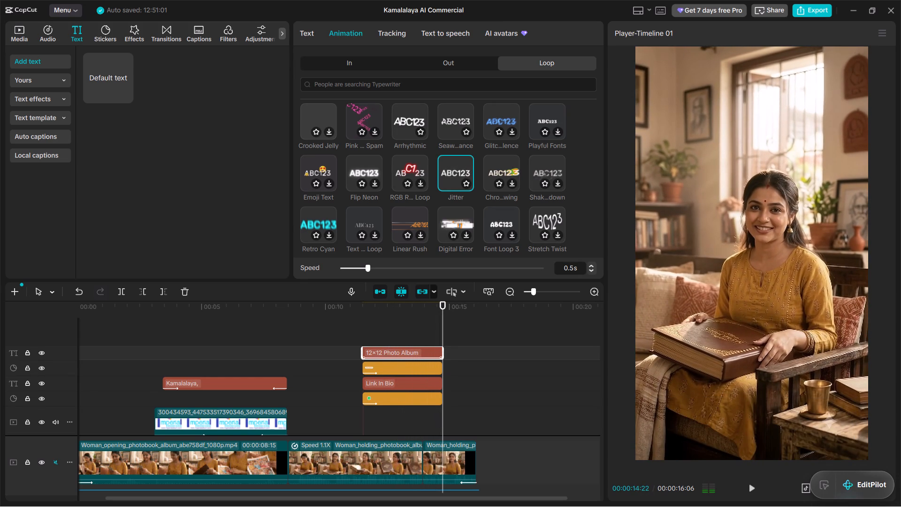
Replay the call-to-action scene twice from its lead-in to judge the Jitter animation on the offer text.
{"action": "key", "text": "space"}
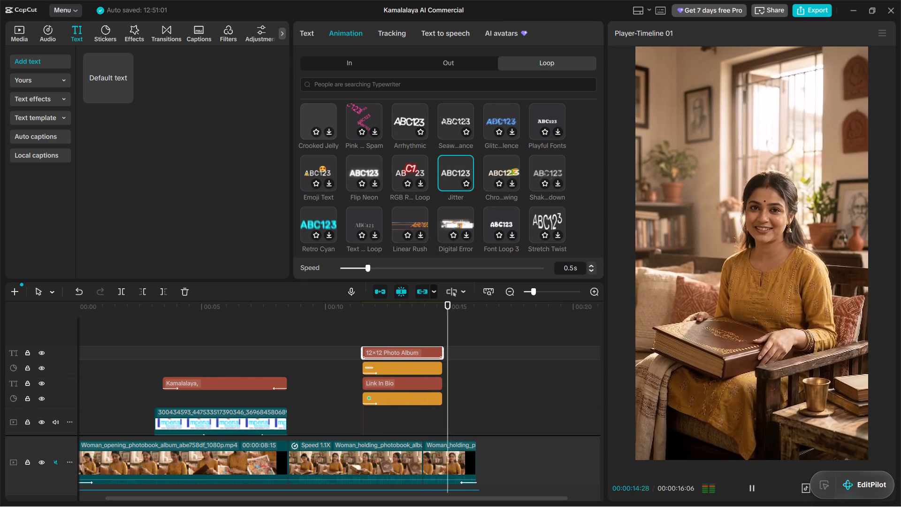
{"action": "key", "text": "space"}
{"action": "left_click", "coordinate": [272, 336]}
{"action": "key", "text": "space"}
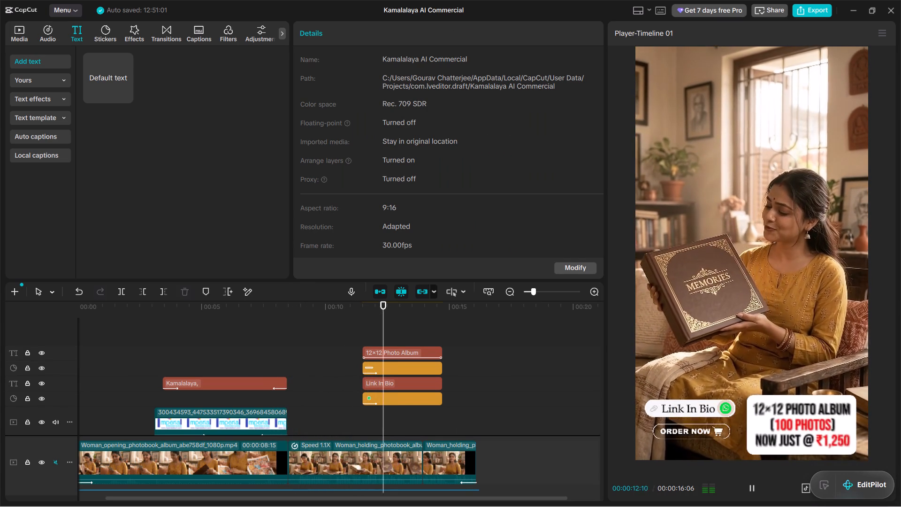
{"action": "key", "text": "space"}
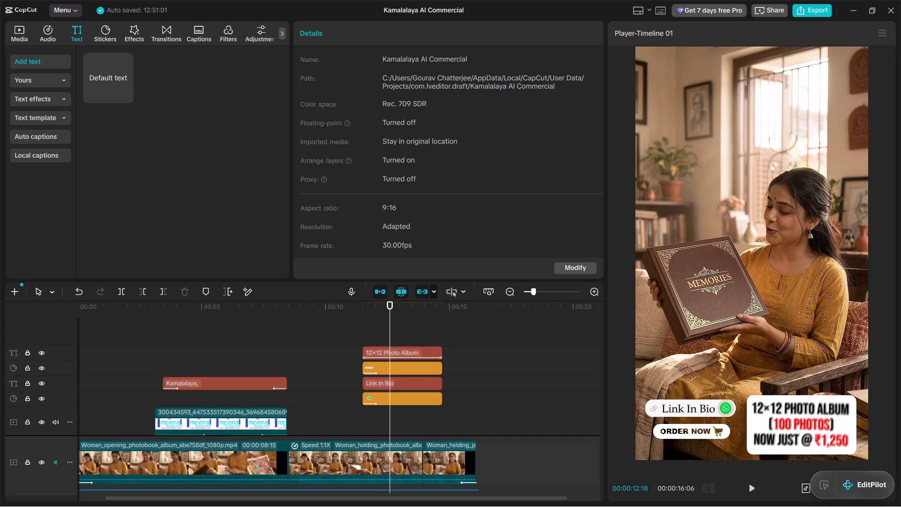
{"action": "left_click", "coordinate": [364, 315]}
{"action": "left_click", "coordinate": [291, 333]}
{"action": "key", "text": "space"}
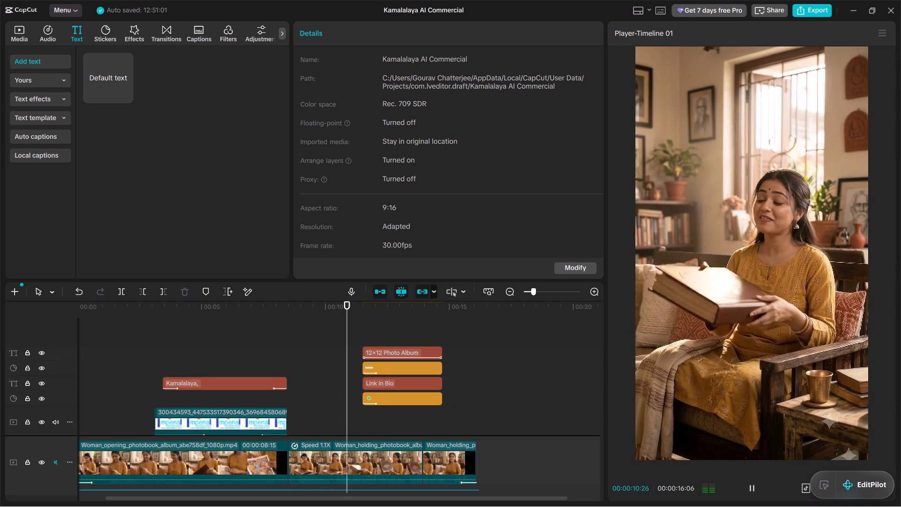
{"action": "key", "text": "space"}
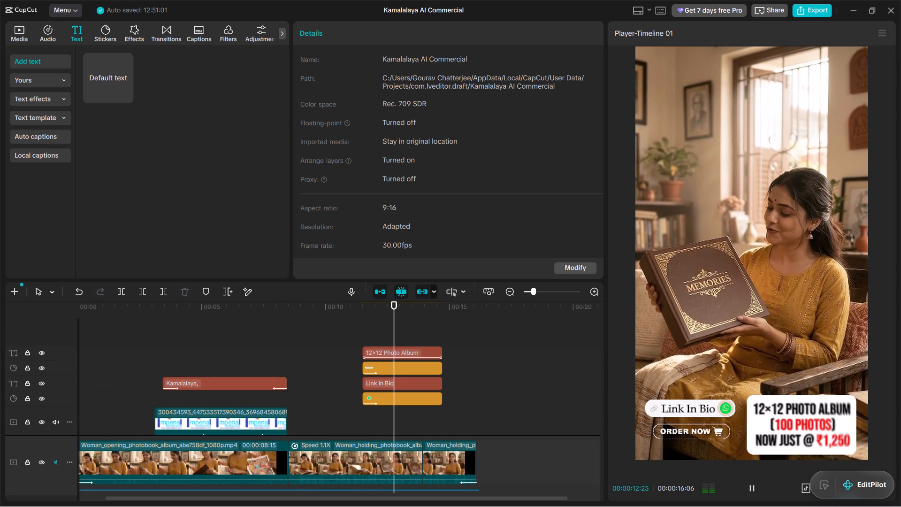
Browse the loop animations for the 12×12 Photo Album offer text and search them for "flash".
{"action": "left_click", "coordinate": [809, 422]}
{"action": "left_click", "coordinate": [809, 422]}
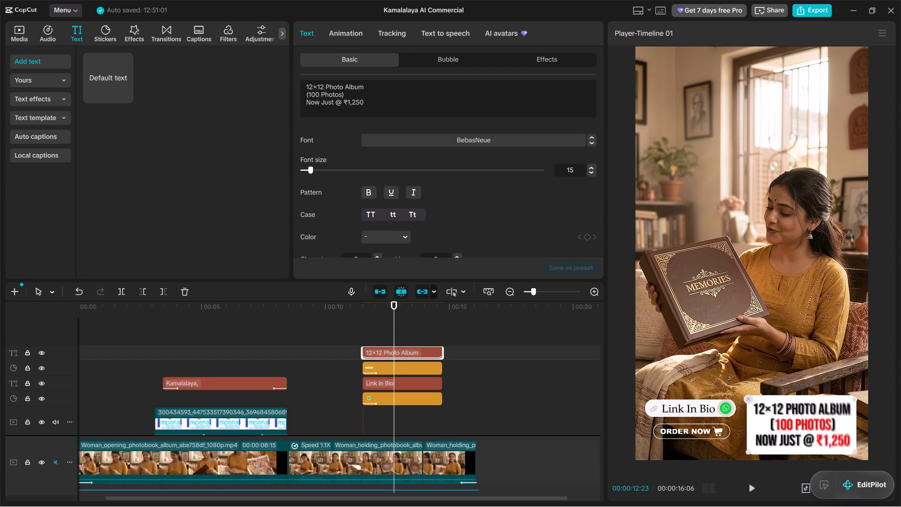
{"action": "left_click", "coordinate": [346, 38]}
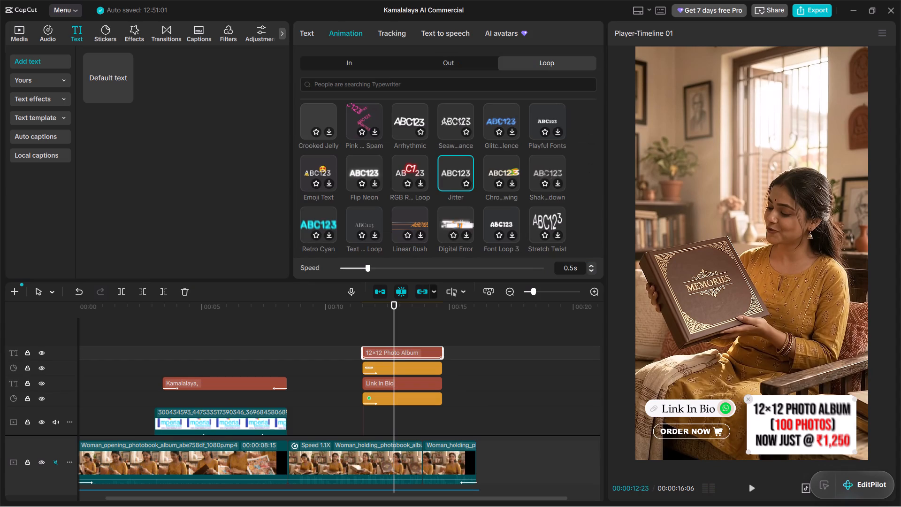
{"action": "scroll", "coordinate": [460, 140], "scroll_direction": "down", "scroll_amount": 1}
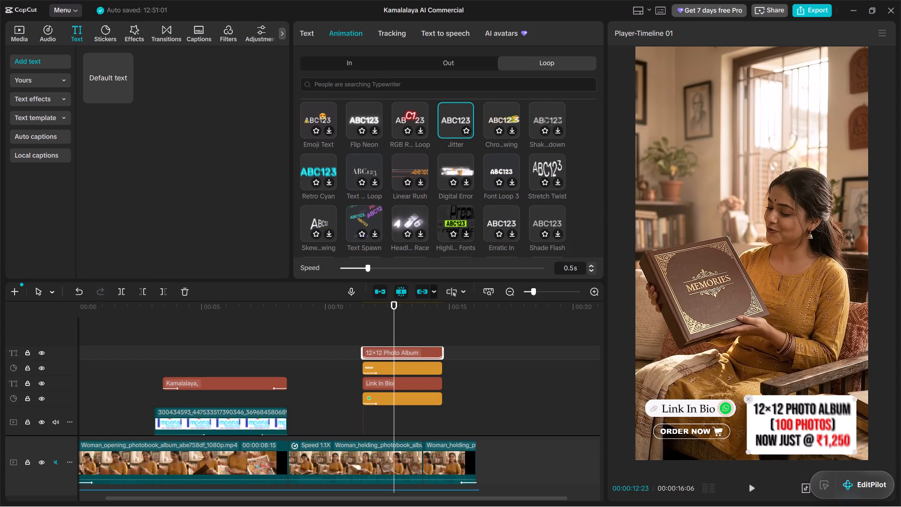
{"action": "scroll", "coordinate": [520, 155], "scroll_direction": "down", "scroll_amount": 2}
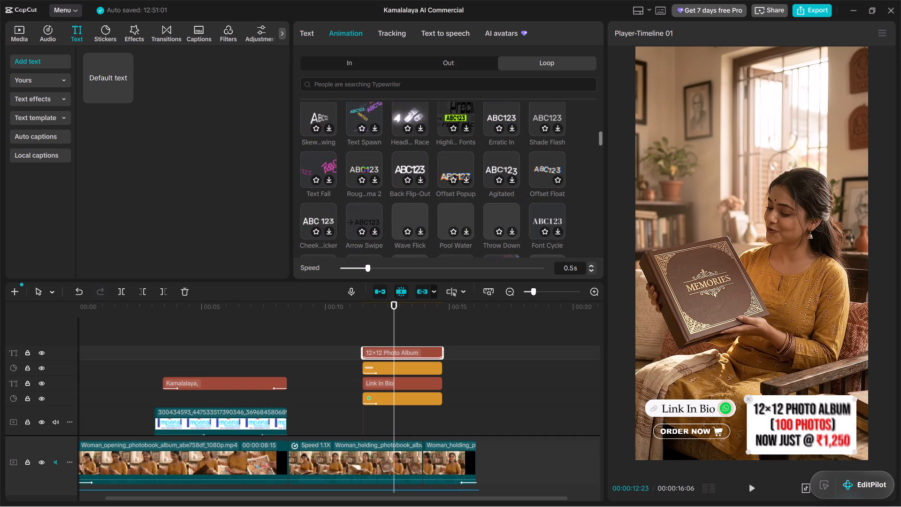
{"action": "scroll", "coordinate": [519, 171], "scroll_direction": "up", "scroll_amount": 15}
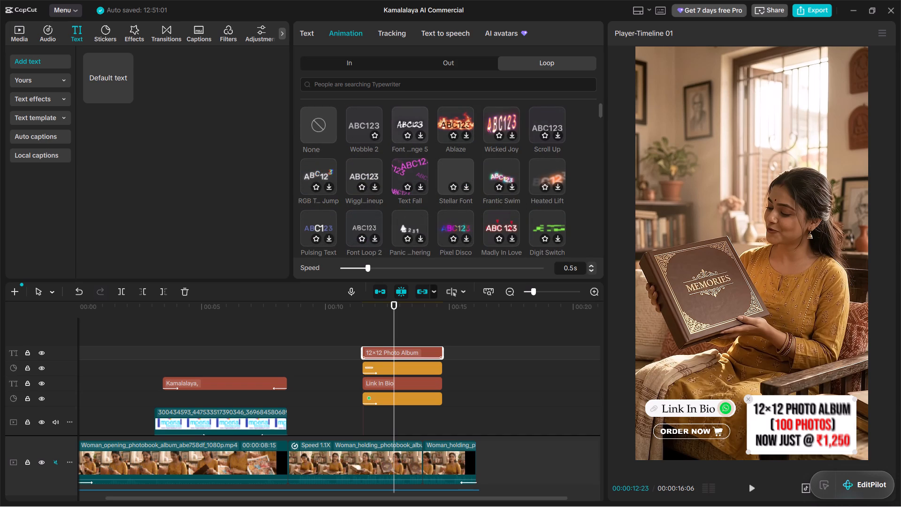
{"action": "left_click", "coordinate": [376, 84]}
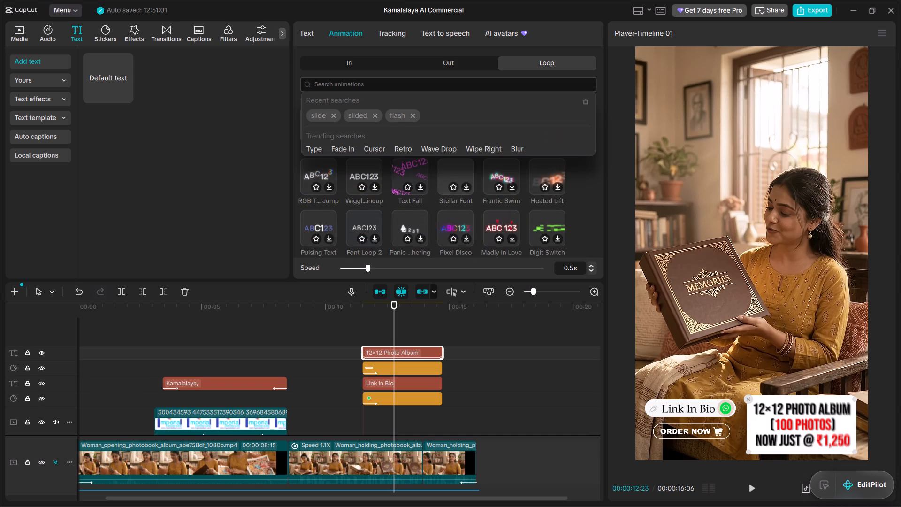
{"action": "left_click", "coordinate": [399, 115]}
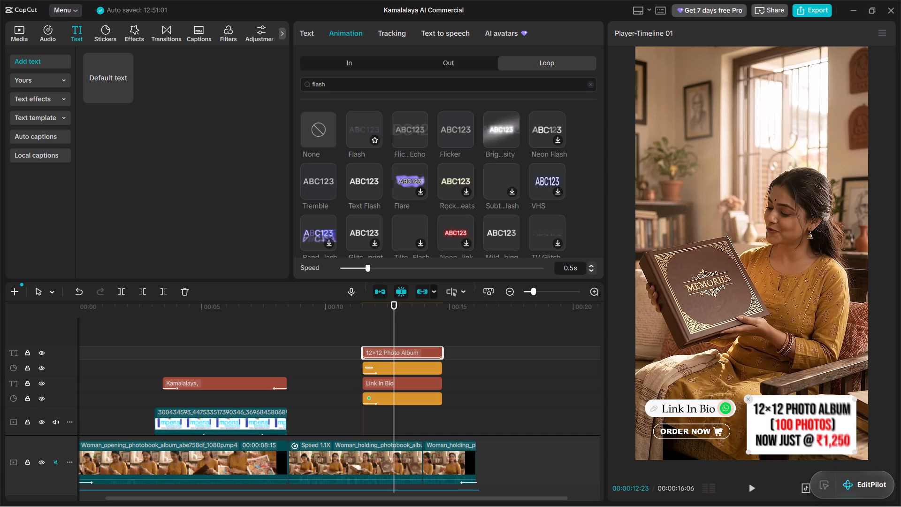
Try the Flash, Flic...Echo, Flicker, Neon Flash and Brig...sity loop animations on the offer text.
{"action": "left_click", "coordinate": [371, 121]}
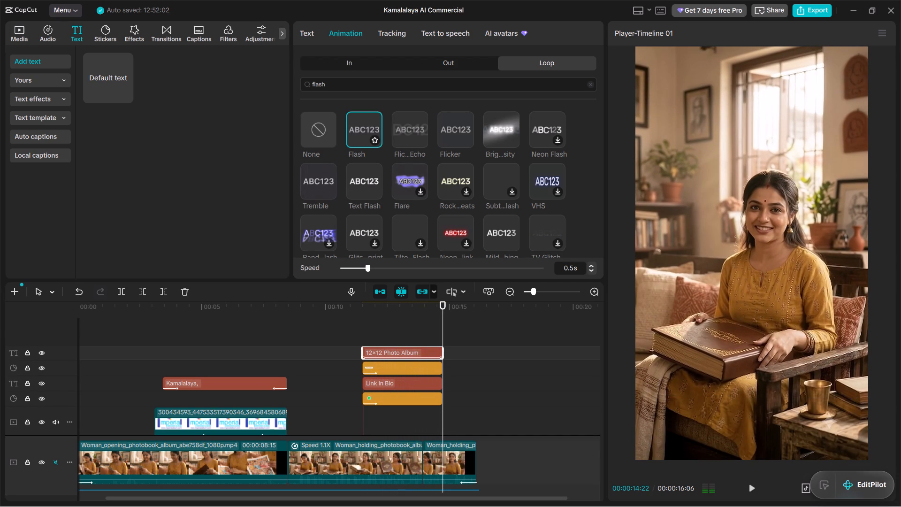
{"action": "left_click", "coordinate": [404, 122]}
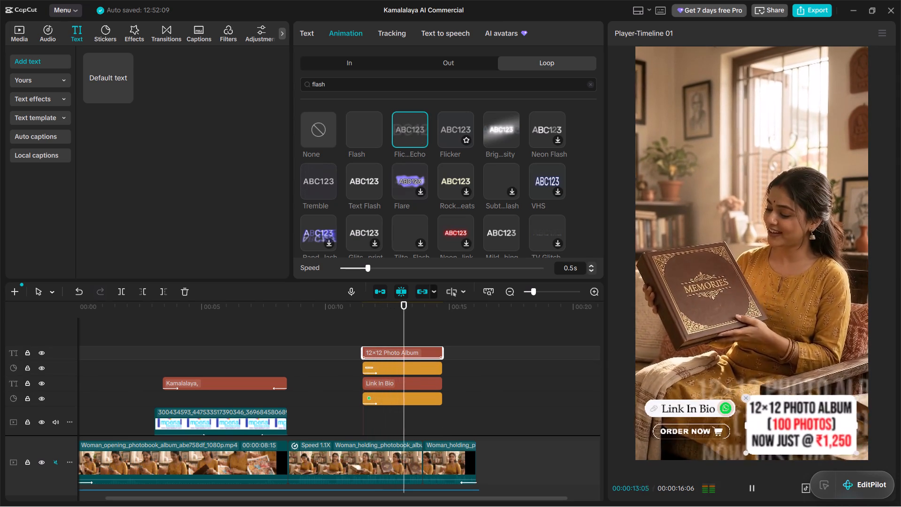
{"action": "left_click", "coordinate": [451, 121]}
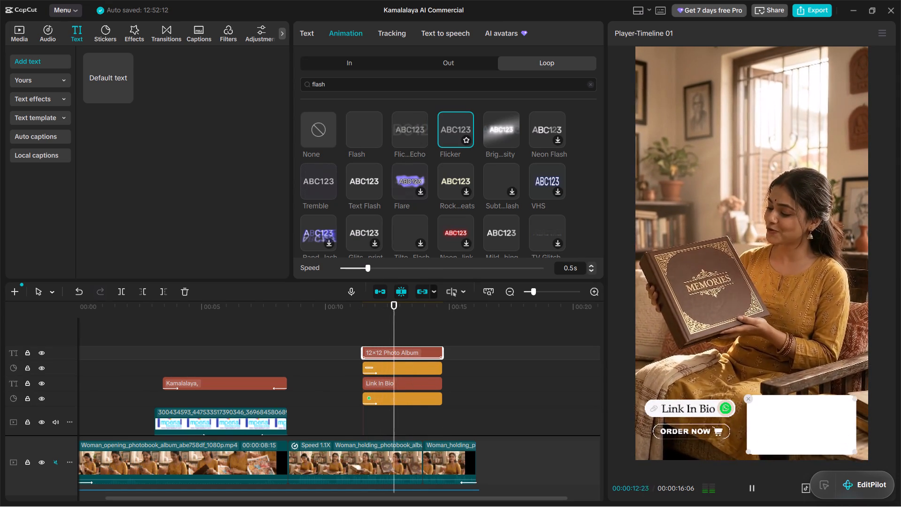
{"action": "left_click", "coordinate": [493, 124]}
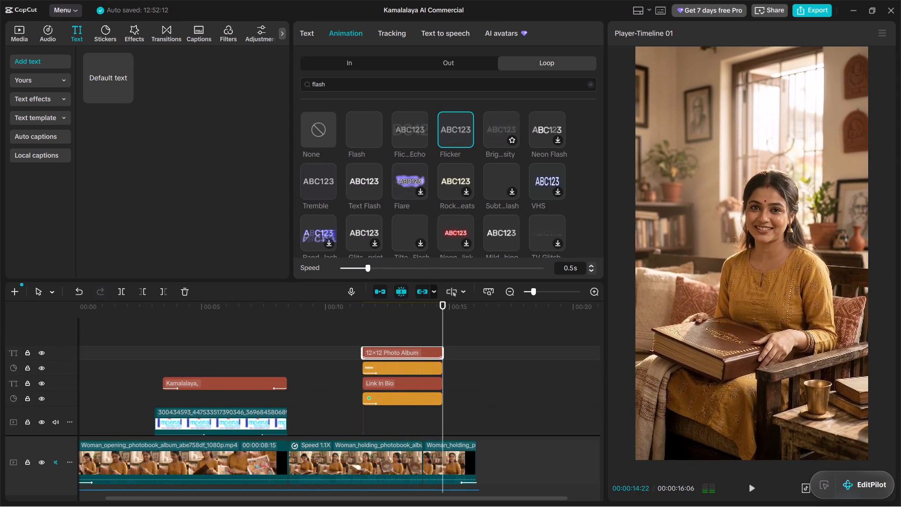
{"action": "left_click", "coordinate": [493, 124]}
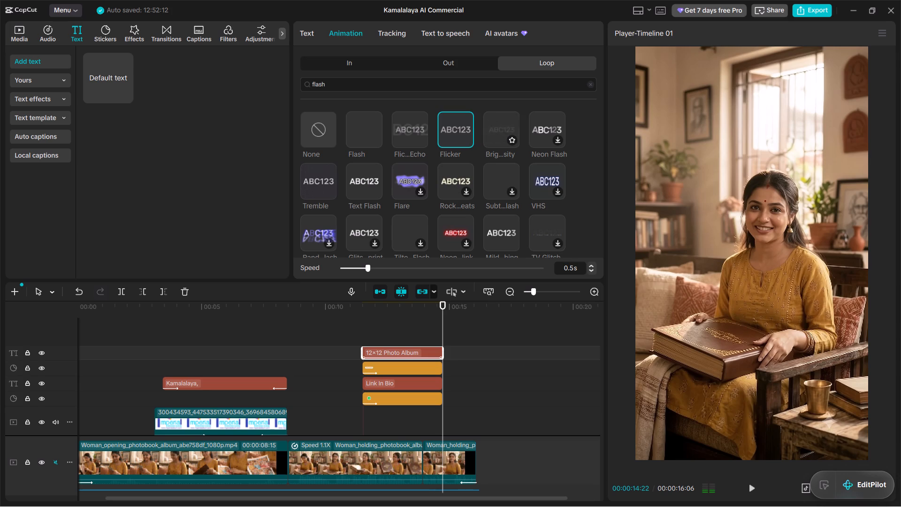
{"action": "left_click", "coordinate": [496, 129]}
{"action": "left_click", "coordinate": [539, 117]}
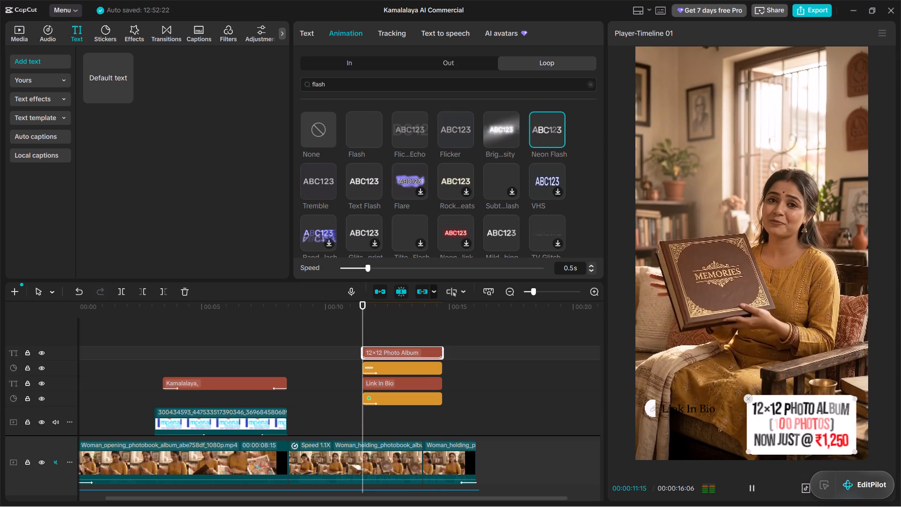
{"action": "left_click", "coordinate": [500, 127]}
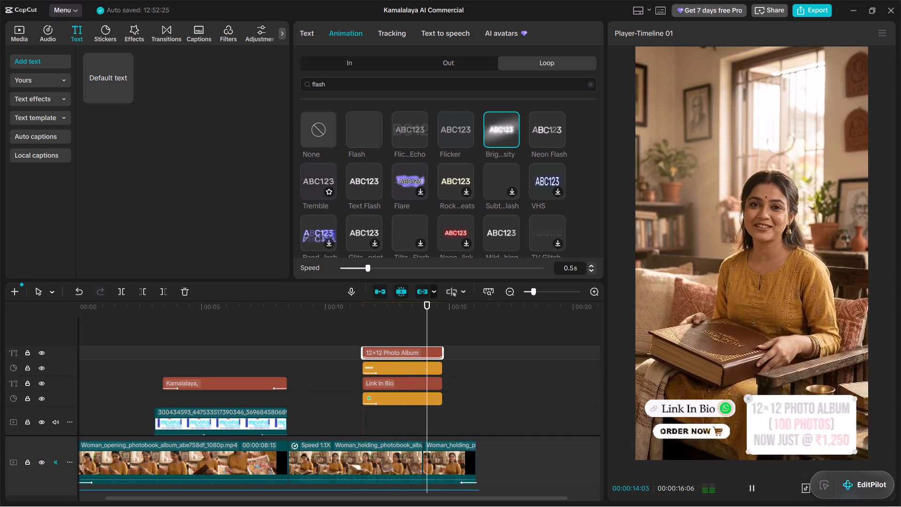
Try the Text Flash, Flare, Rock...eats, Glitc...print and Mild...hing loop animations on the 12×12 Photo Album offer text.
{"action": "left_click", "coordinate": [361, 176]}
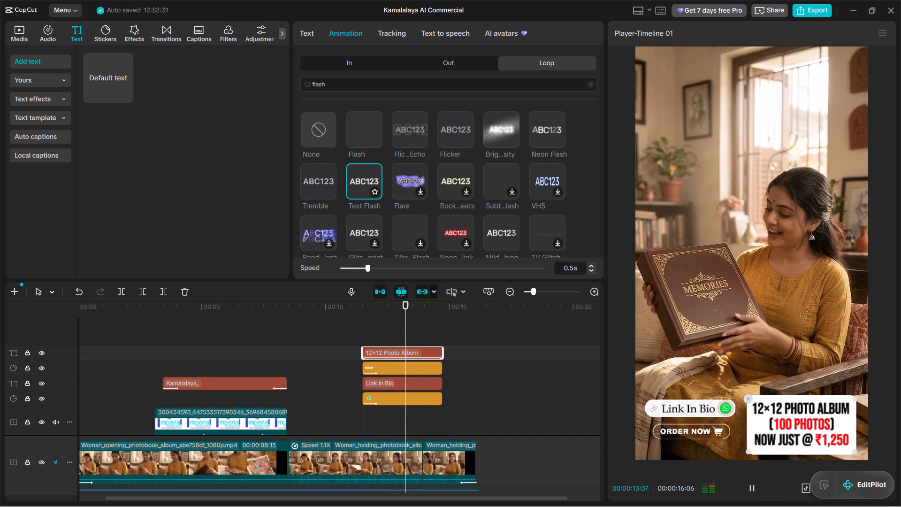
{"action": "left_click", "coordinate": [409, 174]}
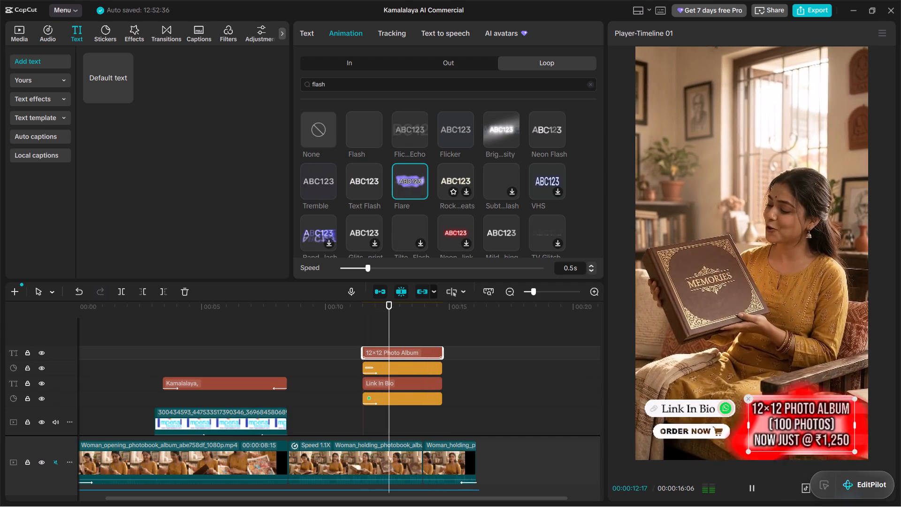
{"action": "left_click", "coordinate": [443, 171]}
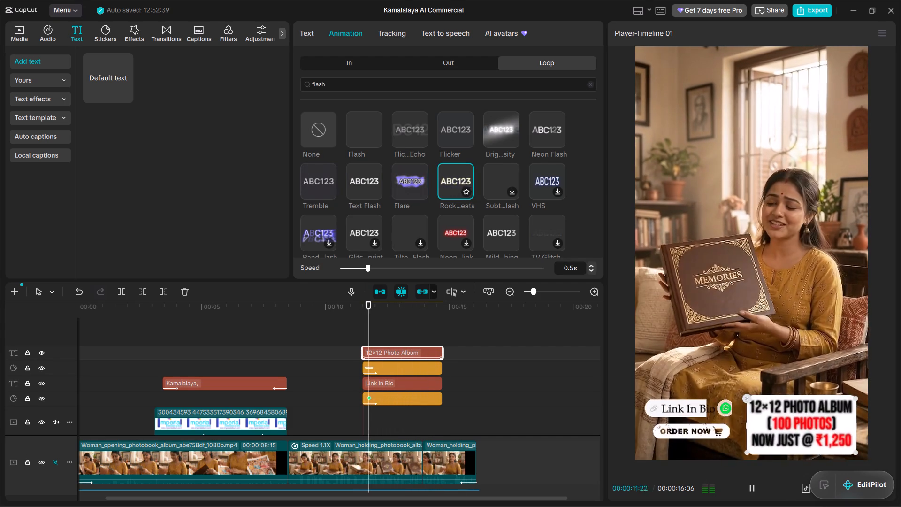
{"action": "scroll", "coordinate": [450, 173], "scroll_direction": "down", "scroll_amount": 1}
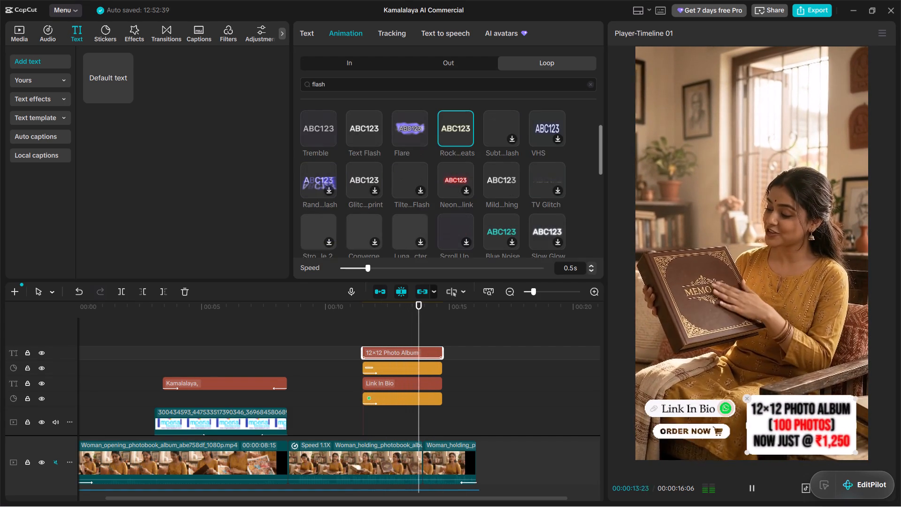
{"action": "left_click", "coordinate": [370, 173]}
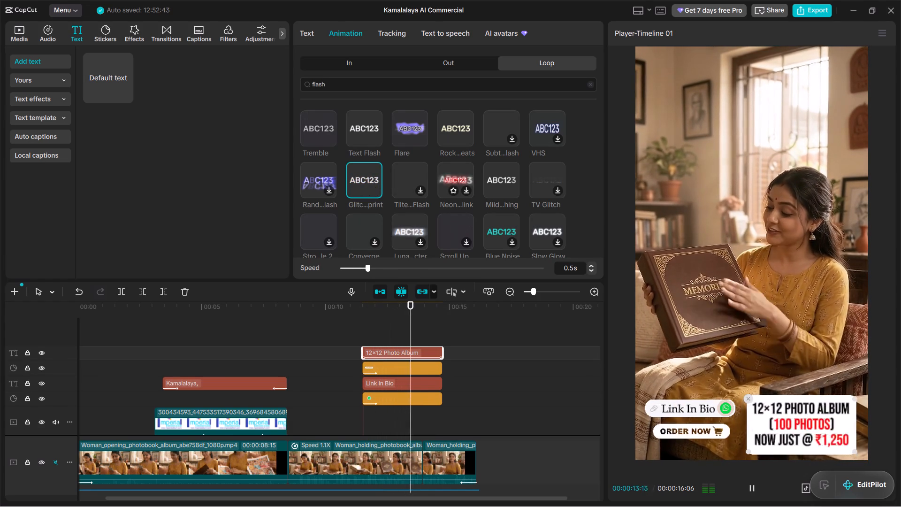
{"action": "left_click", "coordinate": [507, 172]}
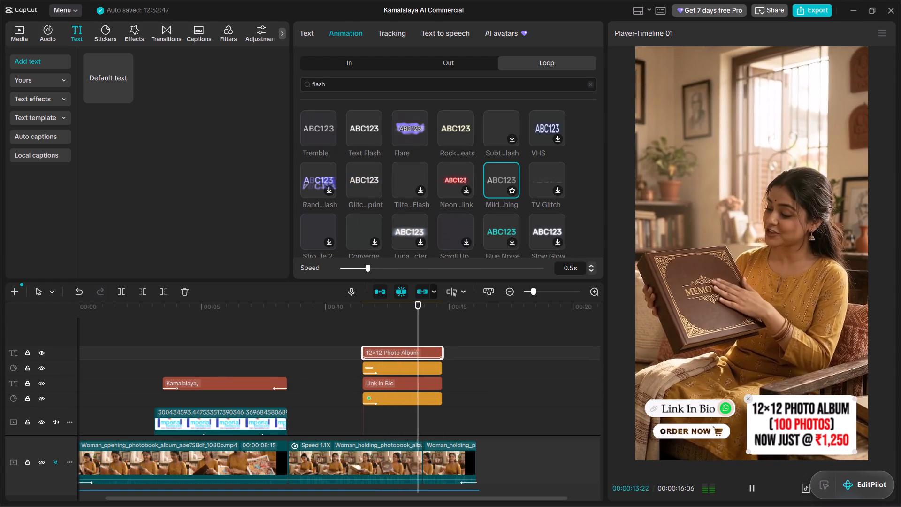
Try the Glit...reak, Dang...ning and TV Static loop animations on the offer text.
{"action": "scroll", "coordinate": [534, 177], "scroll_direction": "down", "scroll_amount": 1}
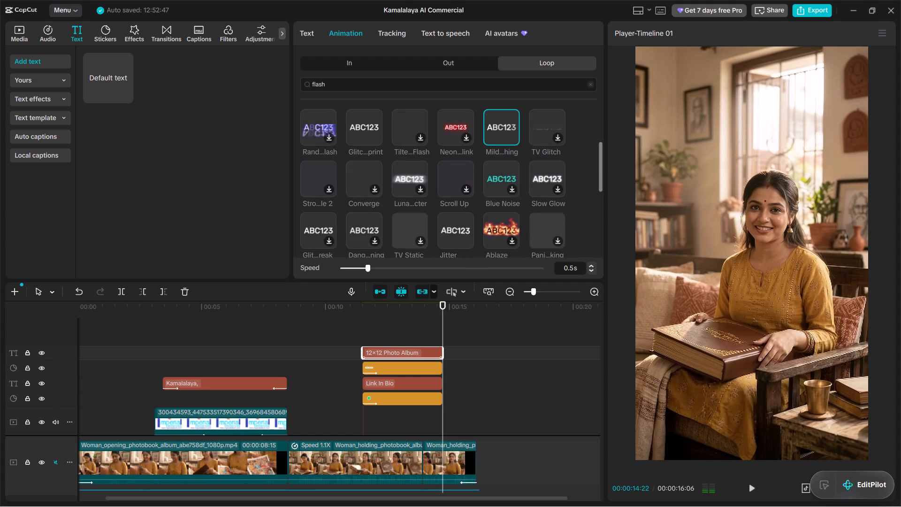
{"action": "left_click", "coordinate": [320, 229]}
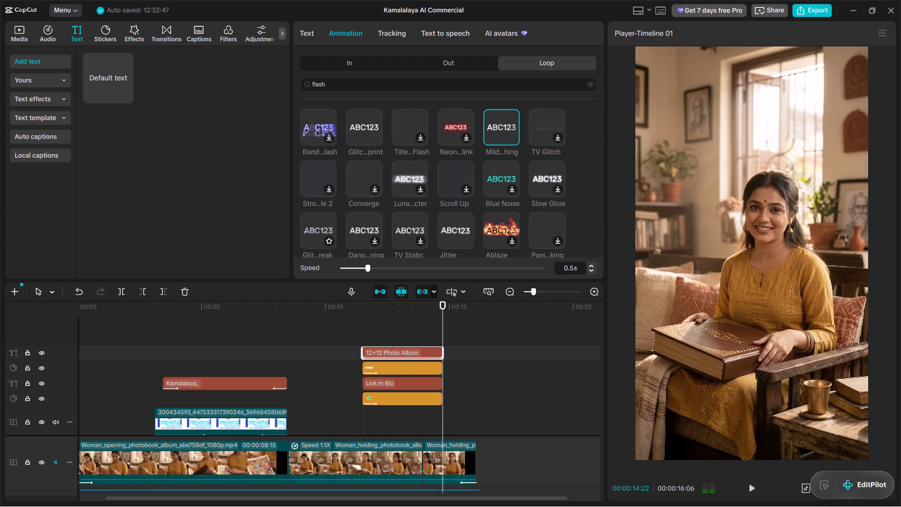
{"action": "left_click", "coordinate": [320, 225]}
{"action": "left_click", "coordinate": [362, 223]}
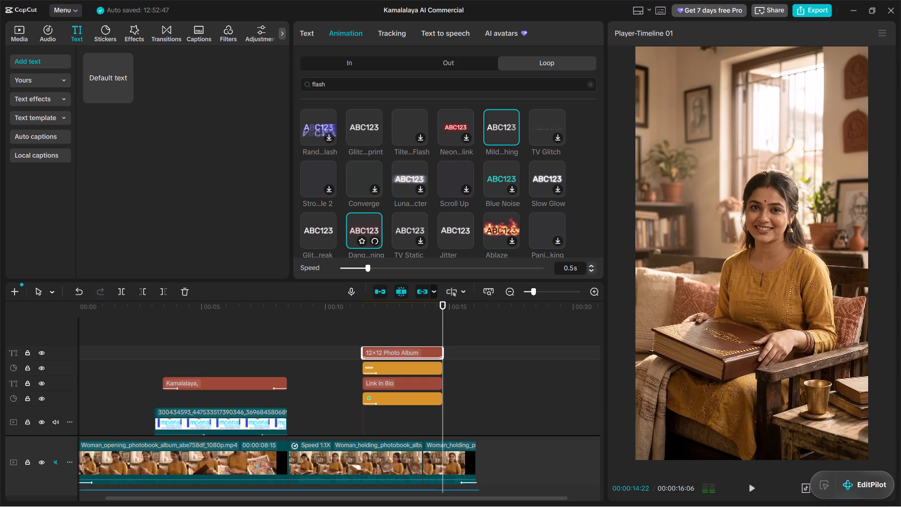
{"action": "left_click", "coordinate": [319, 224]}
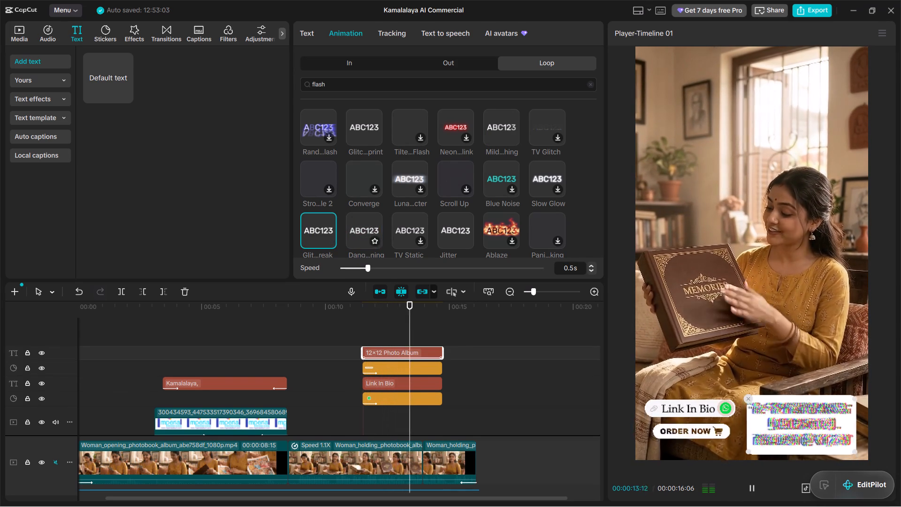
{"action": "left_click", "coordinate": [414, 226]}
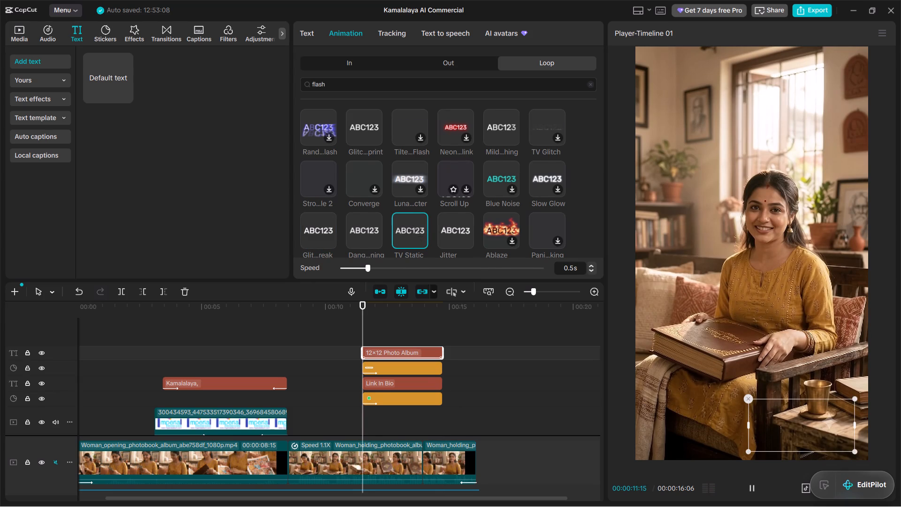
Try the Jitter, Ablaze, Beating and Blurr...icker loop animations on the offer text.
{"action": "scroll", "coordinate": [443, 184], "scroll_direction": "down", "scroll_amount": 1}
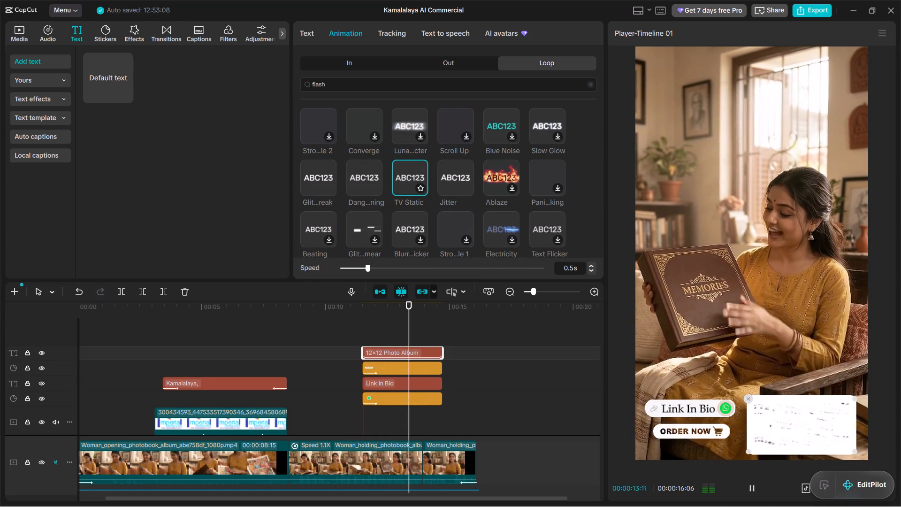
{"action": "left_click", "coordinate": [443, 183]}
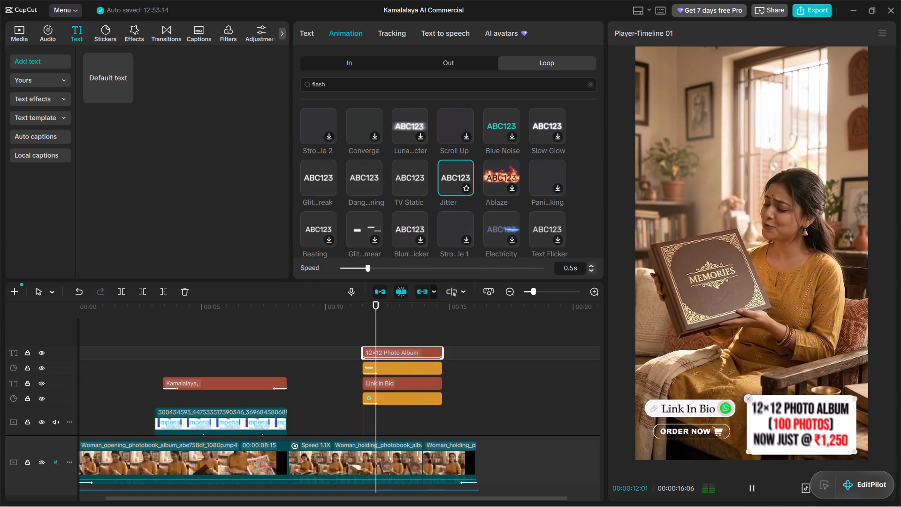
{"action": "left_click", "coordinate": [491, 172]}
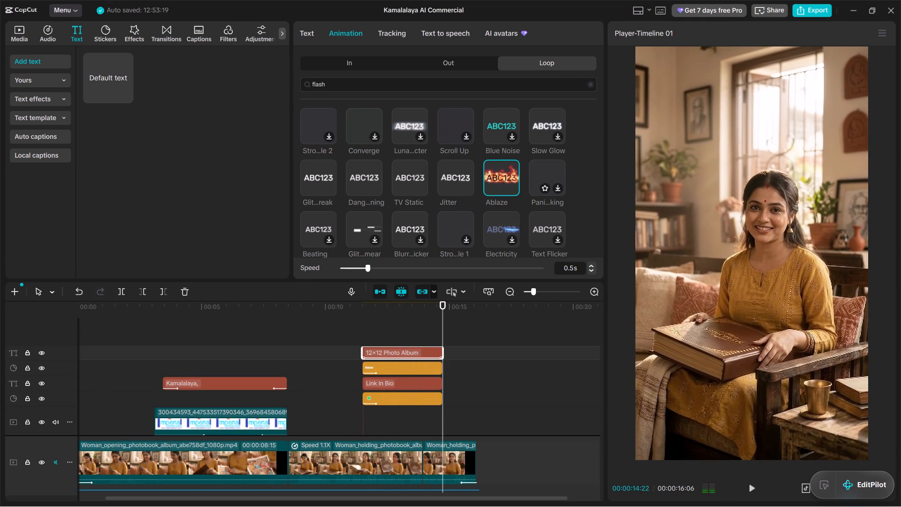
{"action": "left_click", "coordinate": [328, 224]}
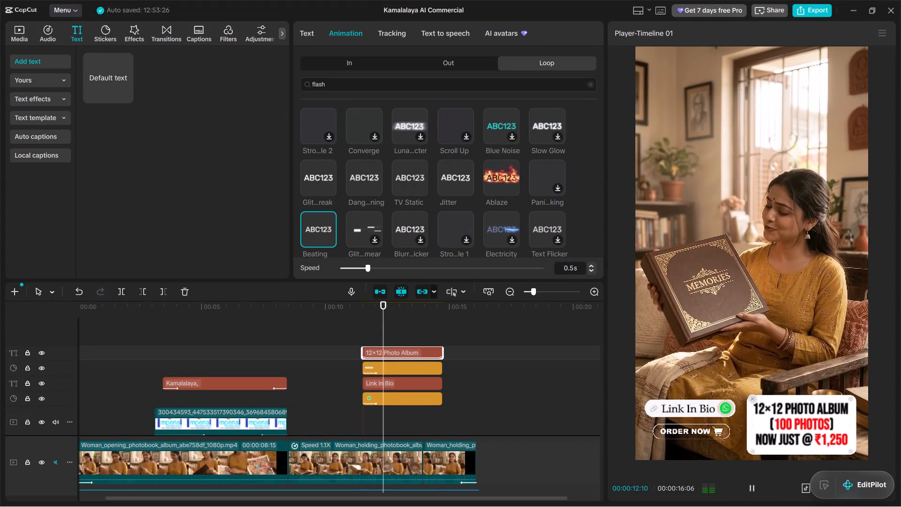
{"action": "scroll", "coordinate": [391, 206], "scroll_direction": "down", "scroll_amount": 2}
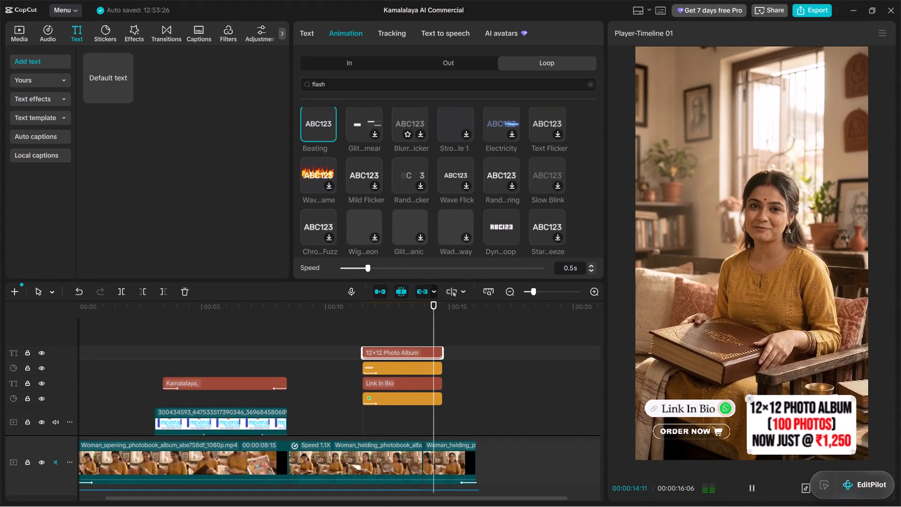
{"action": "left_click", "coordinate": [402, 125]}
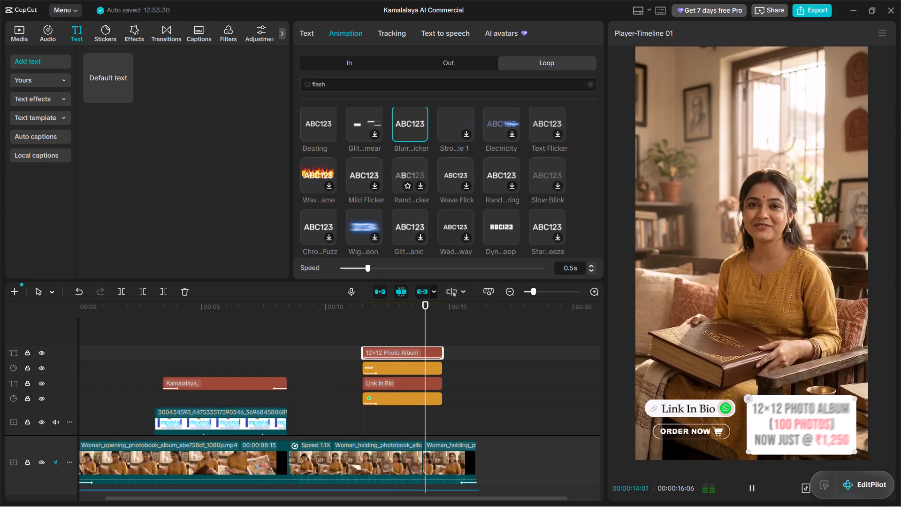
Apply the Flash loop animation to the 12×12 Photo Album offer text.
{"action": "scroll", "coordinate": [492, 172], "scroll_direction": "up", "scroll_amount": 10}
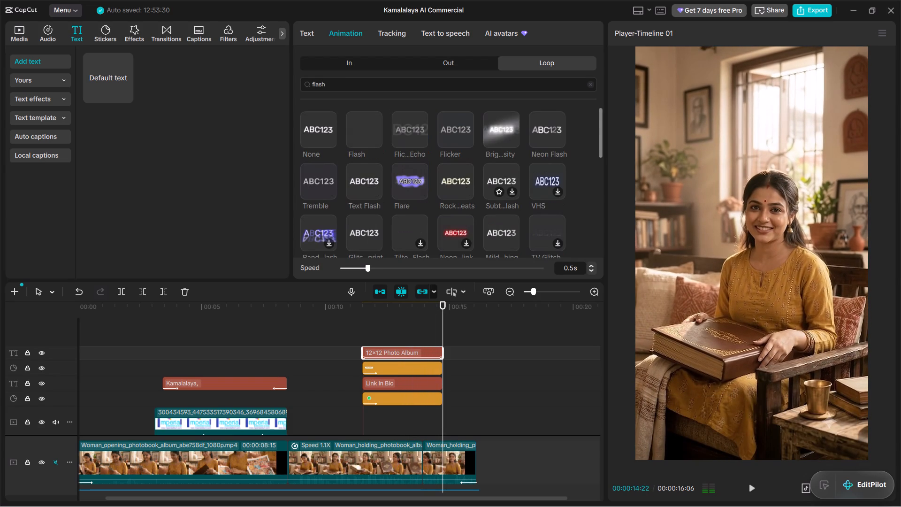
{"action": "scroll", "coordinate": [490, 172], "scroll_direction": "up", "scroll_amount": 2}
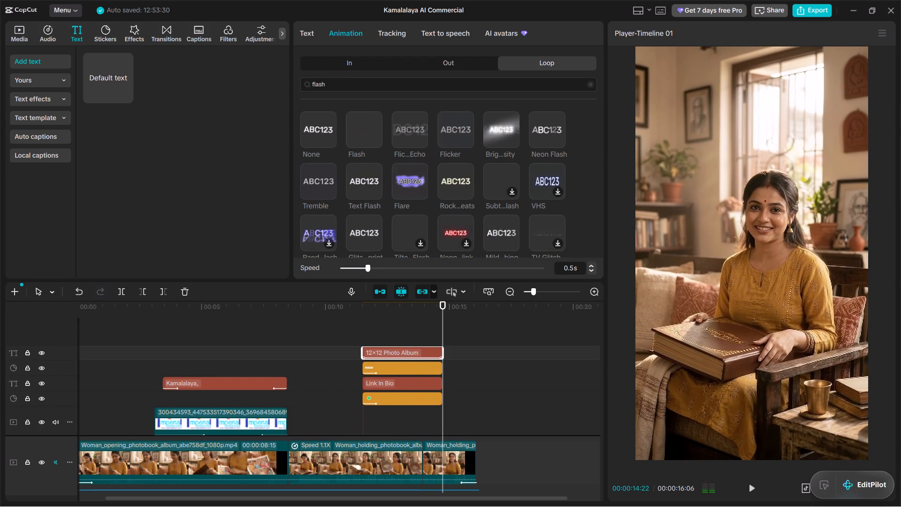
{"action": "left_click", "coordinate": [349, 126]}
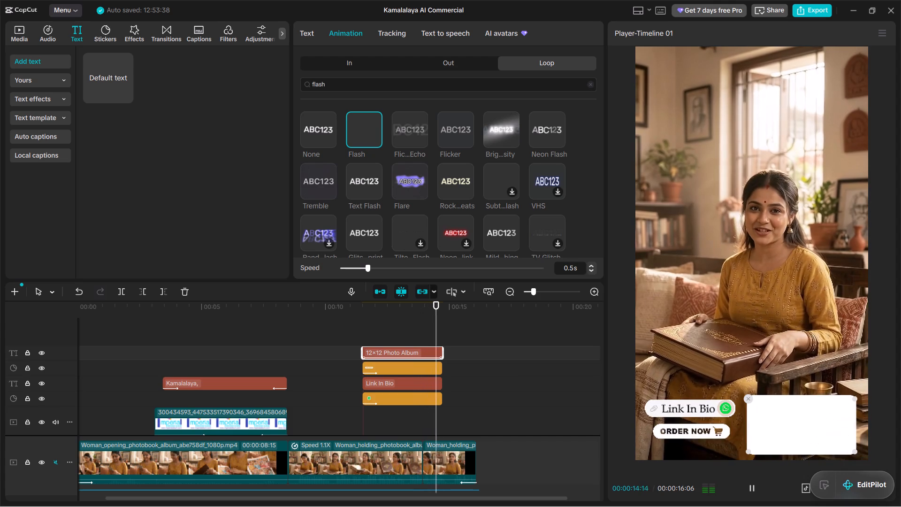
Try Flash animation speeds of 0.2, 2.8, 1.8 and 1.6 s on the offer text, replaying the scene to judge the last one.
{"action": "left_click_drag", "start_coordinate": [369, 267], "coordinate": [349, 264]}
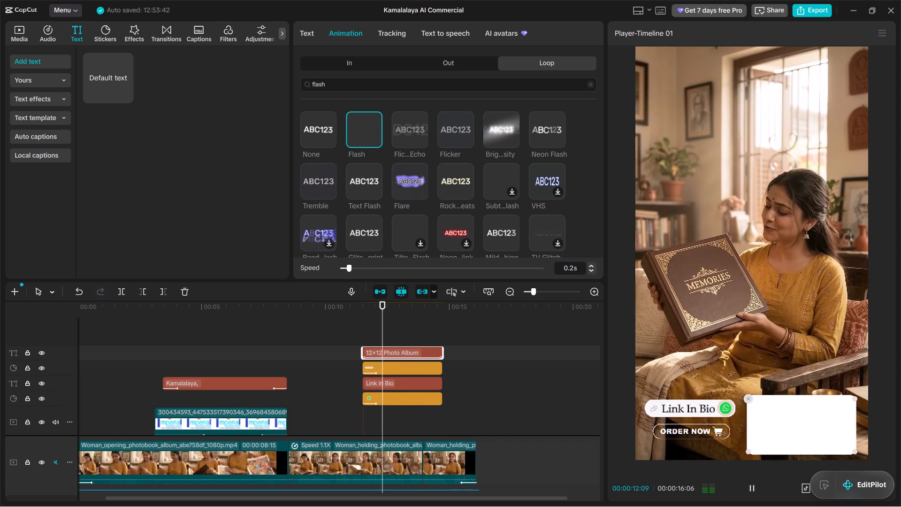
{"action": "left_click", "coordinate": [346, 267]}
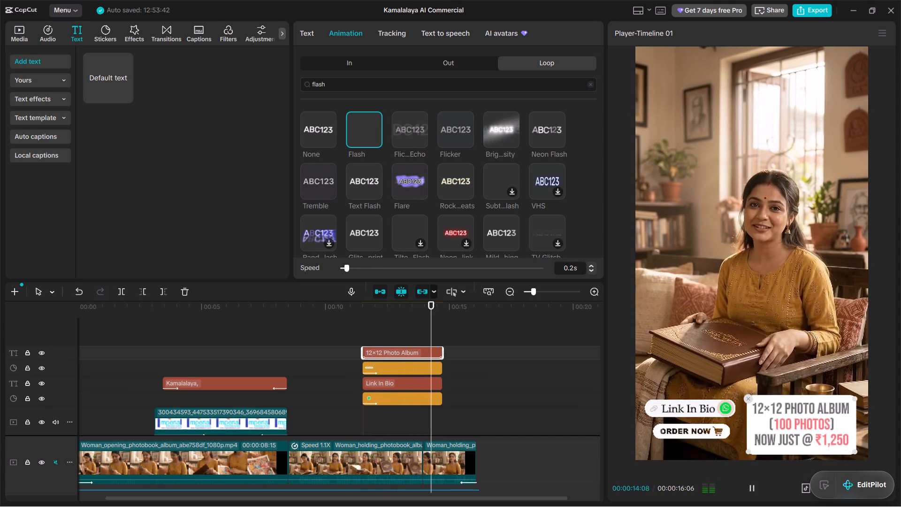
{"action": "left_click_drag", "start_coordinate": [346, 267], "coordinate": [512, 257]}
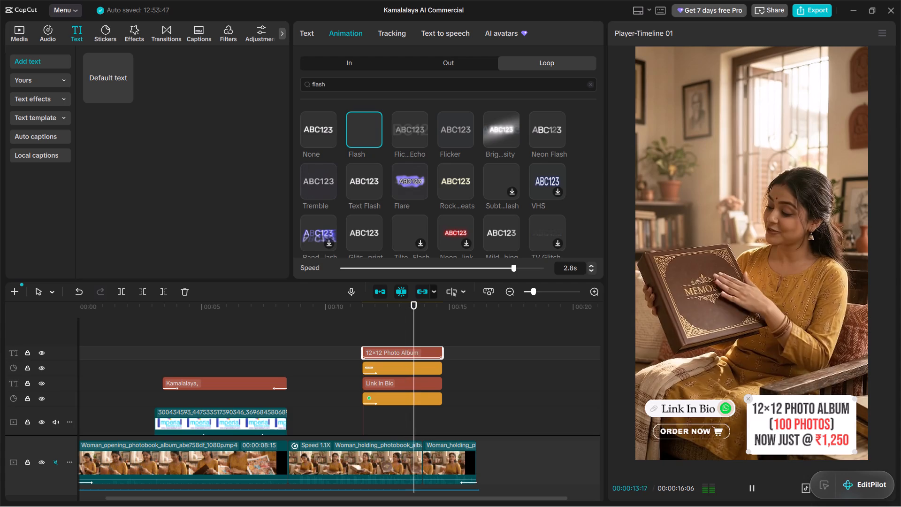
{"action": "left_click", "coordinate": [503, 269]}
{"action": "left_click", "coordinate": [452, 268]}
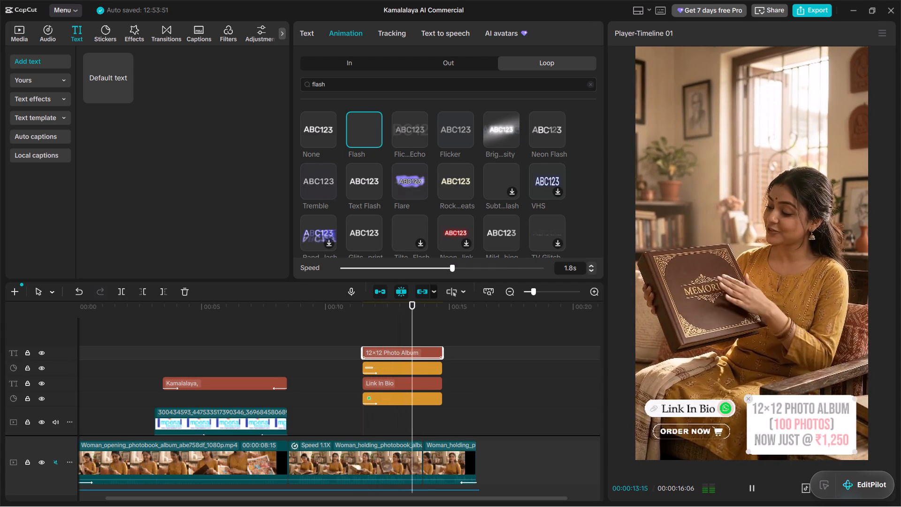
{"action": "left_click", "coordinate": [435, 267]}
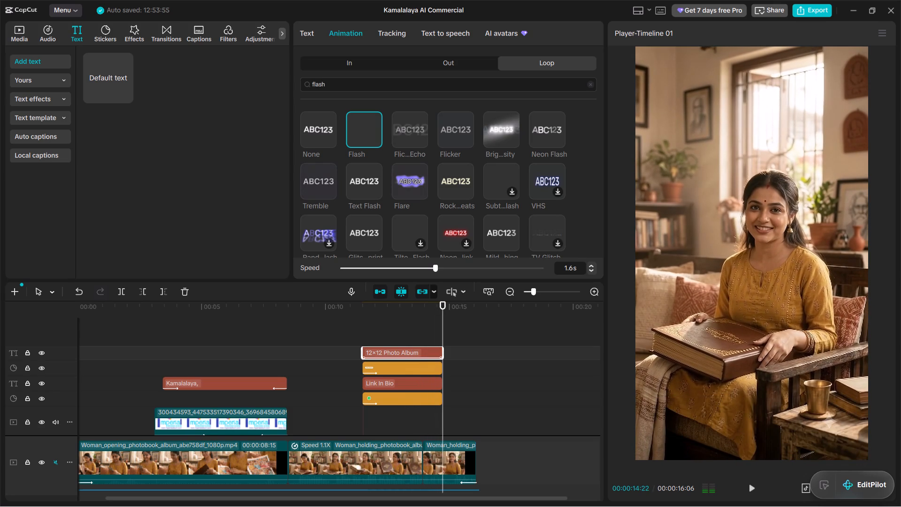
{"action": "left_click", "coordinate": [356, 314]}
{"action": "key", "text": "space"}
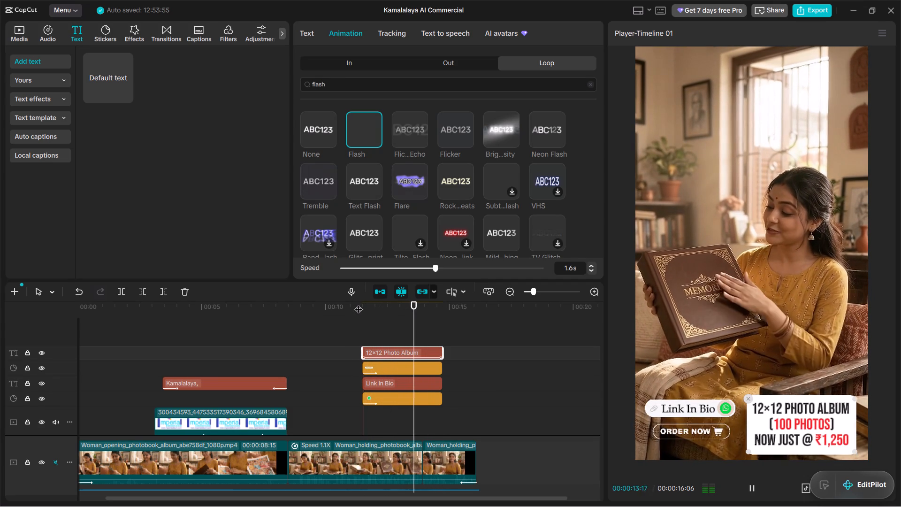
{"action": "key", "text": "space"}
Set the offer text's Flash loop animation speed to 1.2 s and deselect the text clip.
{"action": "left_click", "coordinate": [413, 270]}
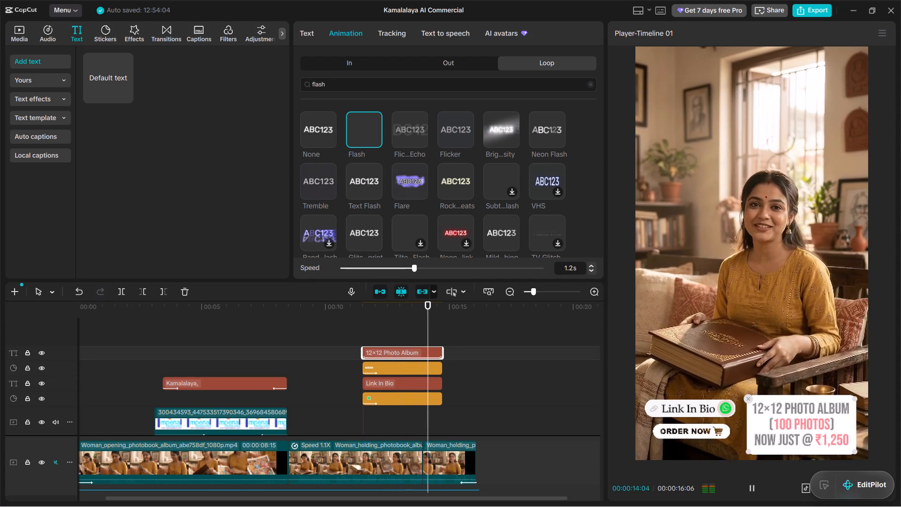
{"action": "left_click", "coordinate": [489, 329]}
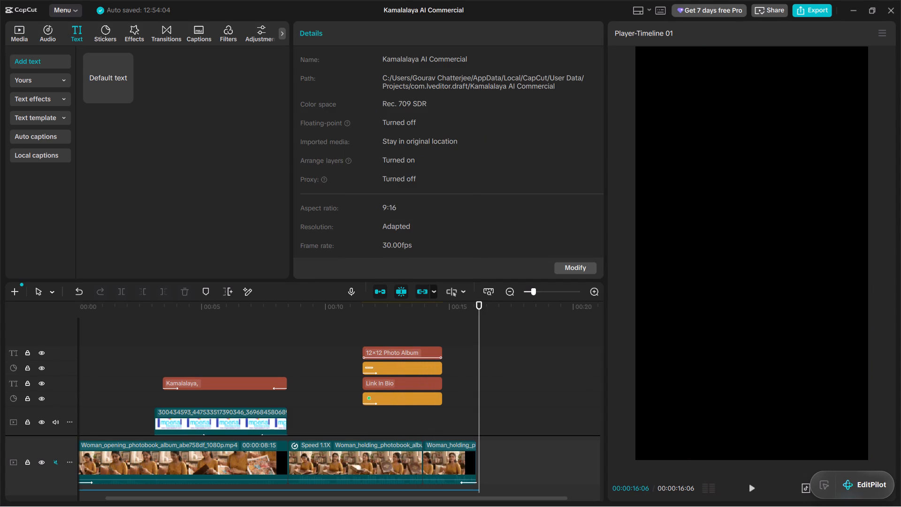
Play the commercial from just before the Kamalalaya text and replay the call-to-action scene to check the flashing offer text.
{"action": "left_click", "coordinate": [159, 318]}
{"action": "key", "text": "space"}
{"action": "left_click", "coordinate": [370, 330]}
{"action": "key", "text": "space"}
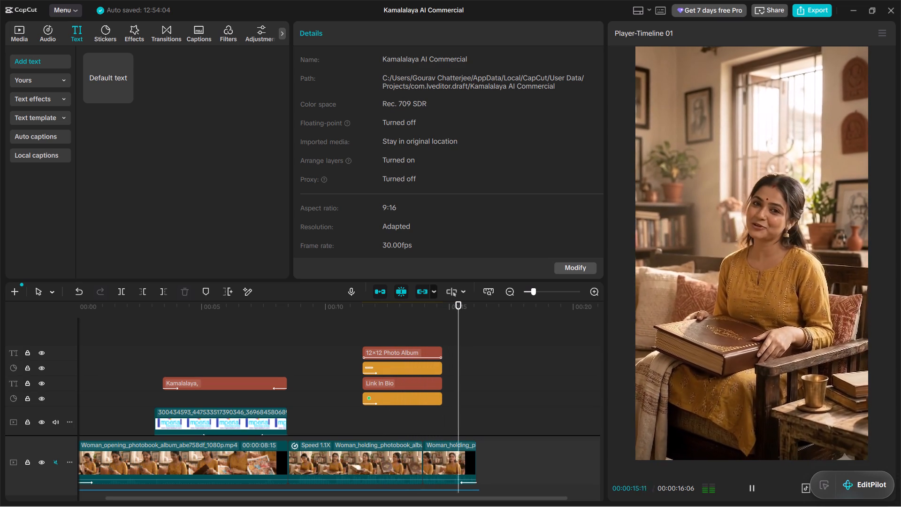
{"action": "key", "text": "space"}
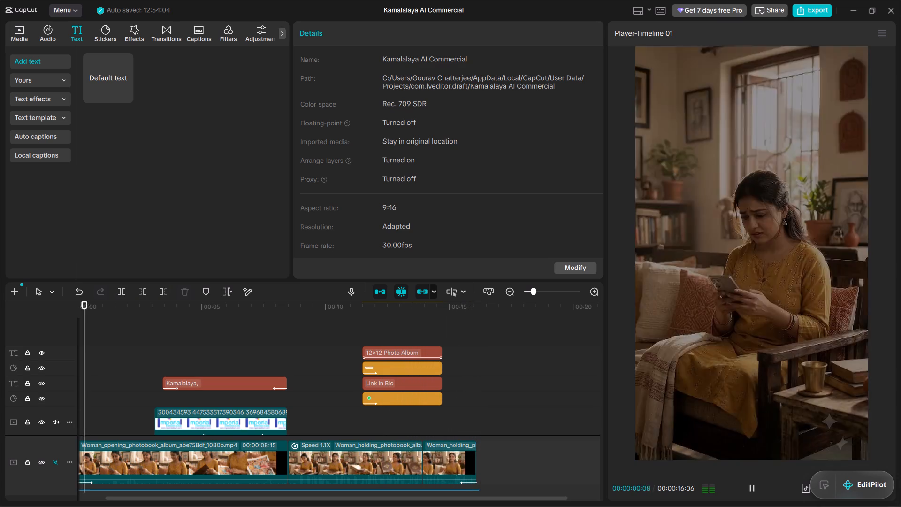
{"action": "left_click", "coordinate": [351, 329]}
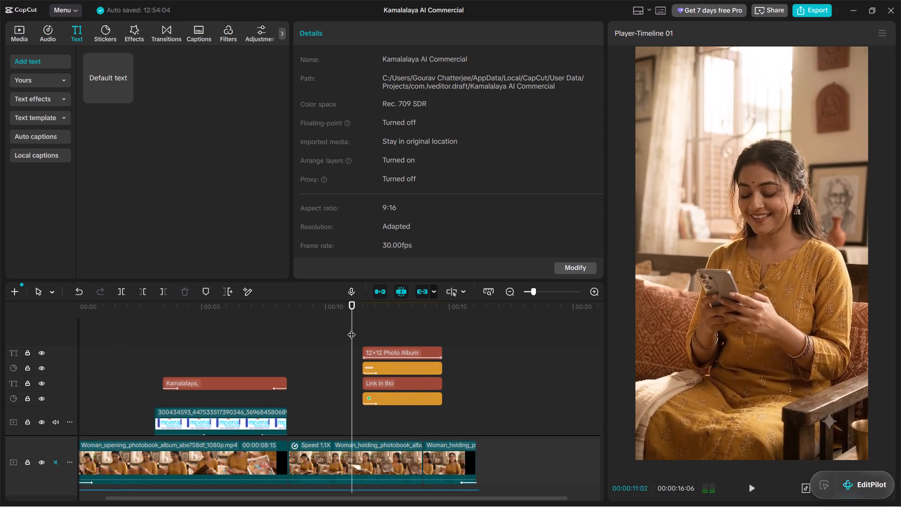
{"action": "key", "text": "space"}
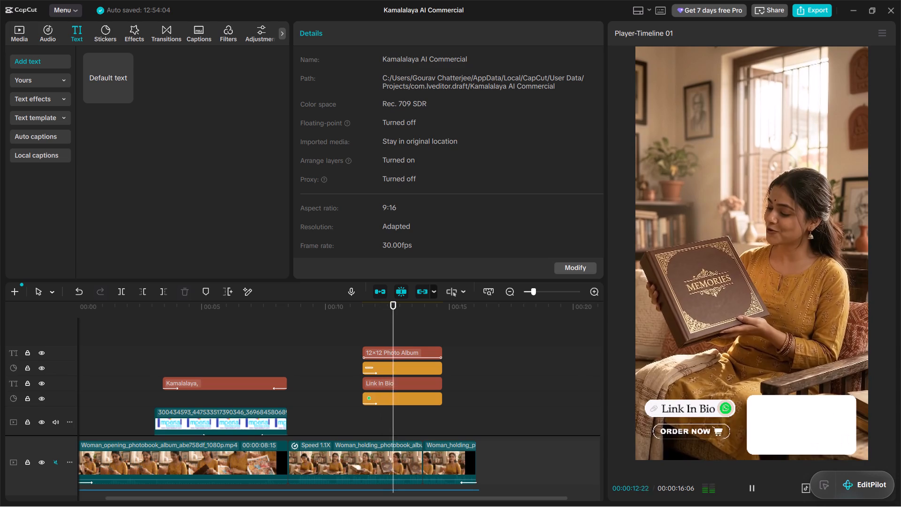
{"action": "key", "text": "space"}
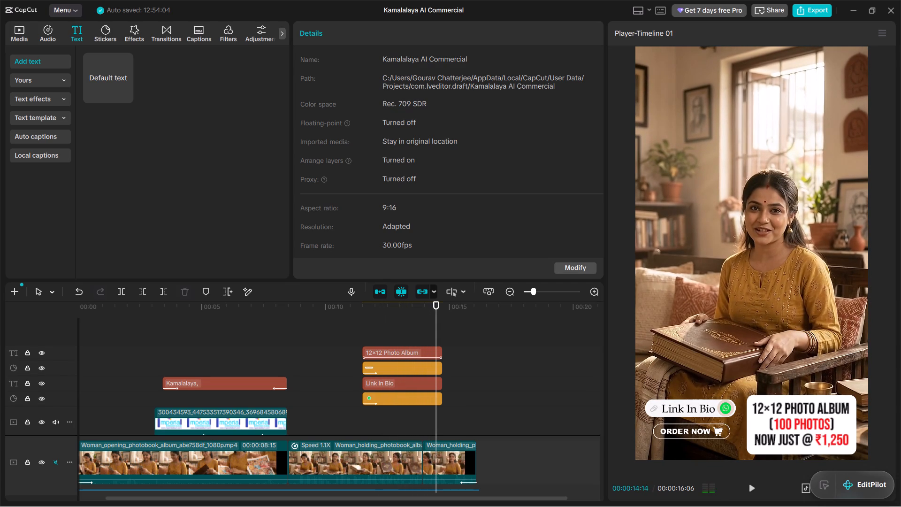
Extend the four call-to-action overlay clips, both texts and both stickers, together to the end of the final video clip.
{"action": "left_click_drag", "start_coordinate": [420, 326], "coordinate": [427, 403]}
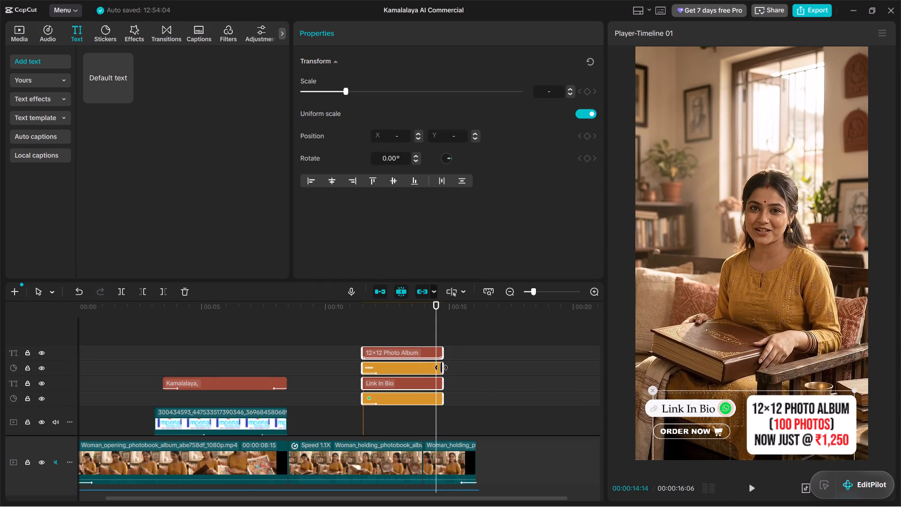
{"action": "left_click_drag", "start_coordinate": [441, 368], "coordinate": [473, 379]}
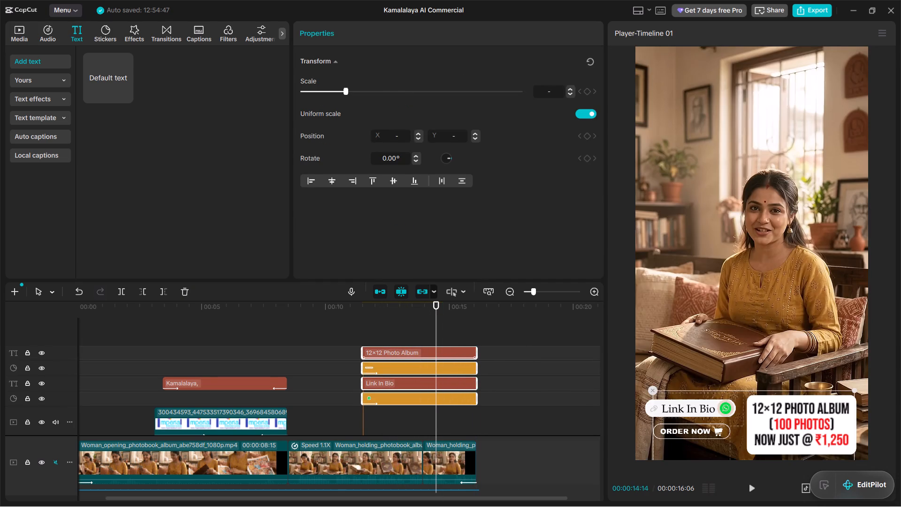
Play the commercial's call-to-action scene through to the end twice to check the extended text and stickers.
{"action": "left_click", "coordinate": [337, 327]}
{"action": "key", "text": "space"}
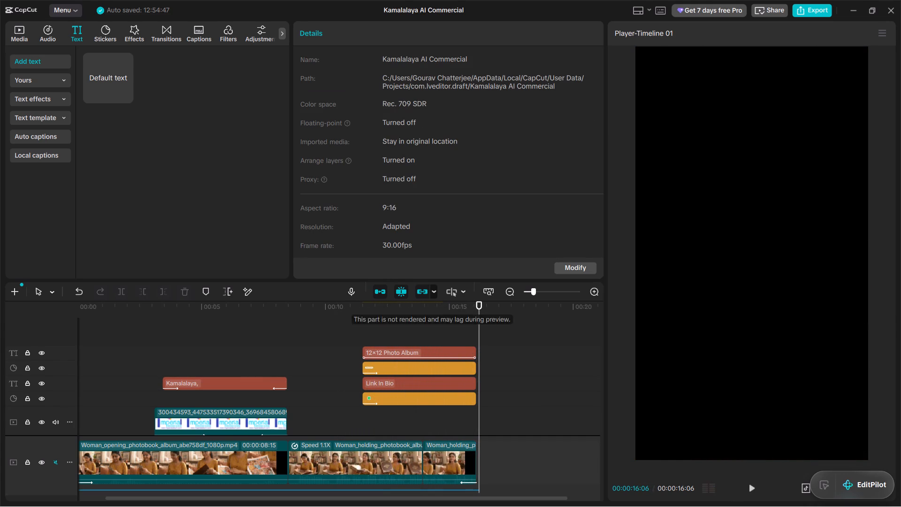
{"action": "scroll", "coordinate": [511, 200], "scroll_direction": "up", "scroll_amount": 3}
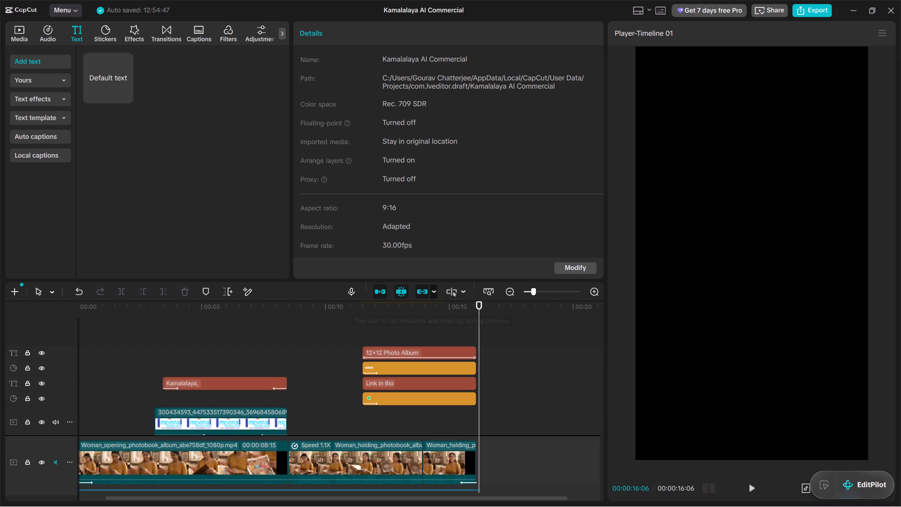
{"action": "left_click", "coordinate": [342, 328]}
{"action": "key", "text": "space"}
Export the commercial as Kamalalaya AI Commercial(1) in 1080P, H.264 mp4 at 30fps, and open its export folder.
{"action": "left_click", "coordinate": [809, 6]}
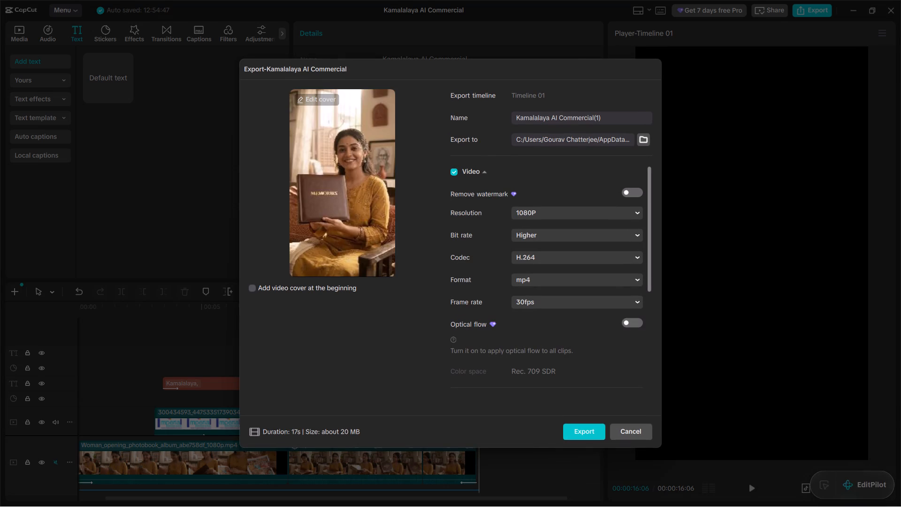
{"action": "left_click", "coordinate": [588, 431]}
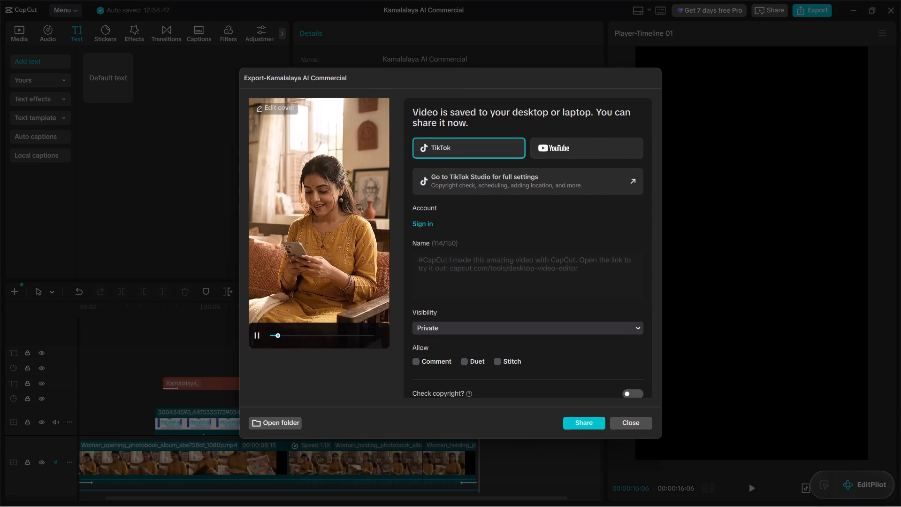
{"action": "left_click", "coordinate": [260, 337]}
{"action": "left_click", "coordinate": [276, 422]}
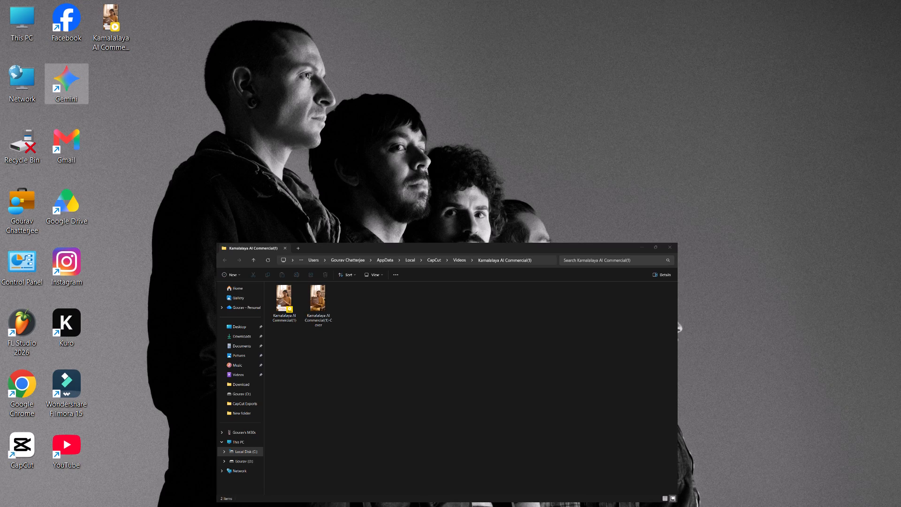
Delete the earlier Kamalalaya AI Commercial video file from the Windows desktop.
{"action": "left_click", "coordinate": [118, 25]}
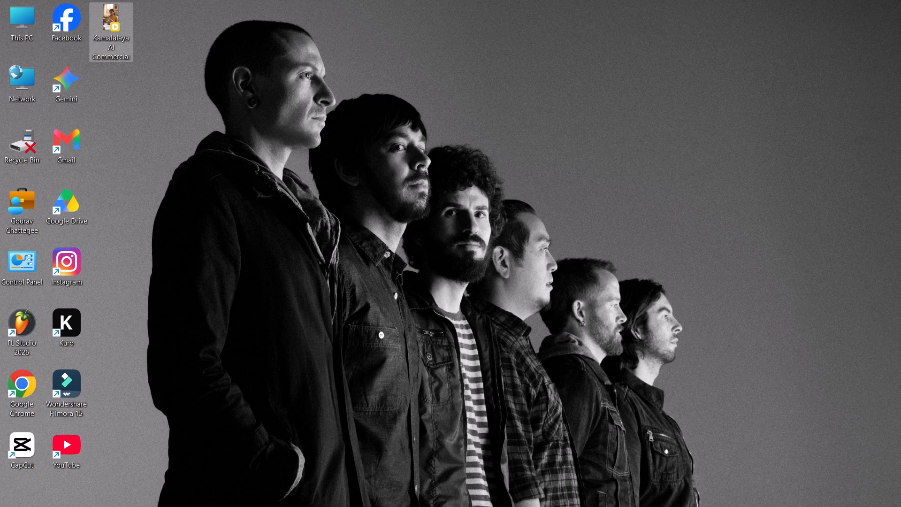
{"action": "key", "text": "Delete"}
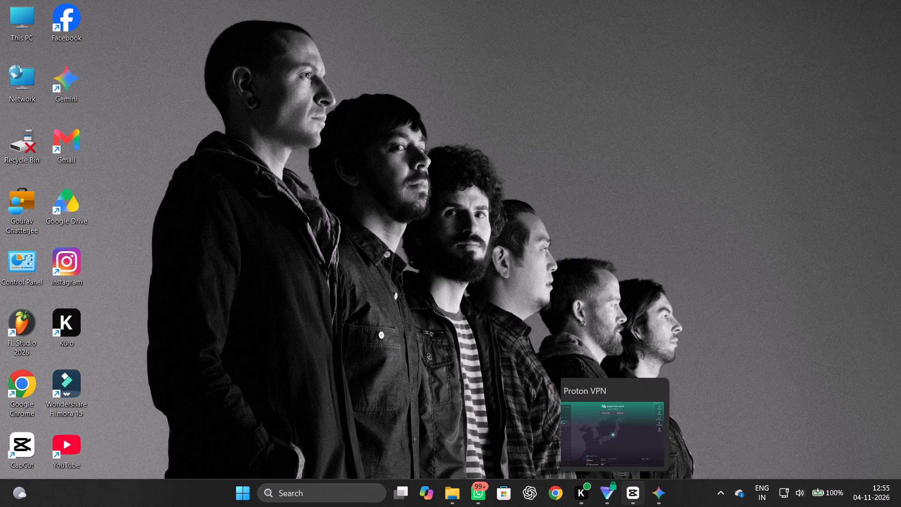
Cut the exported Kamalalaya AI Commercial(1) video file from its export folder in File Explorer, and minimize the folder window.
{"action": "left_click", "coordinate": [444, 503]}
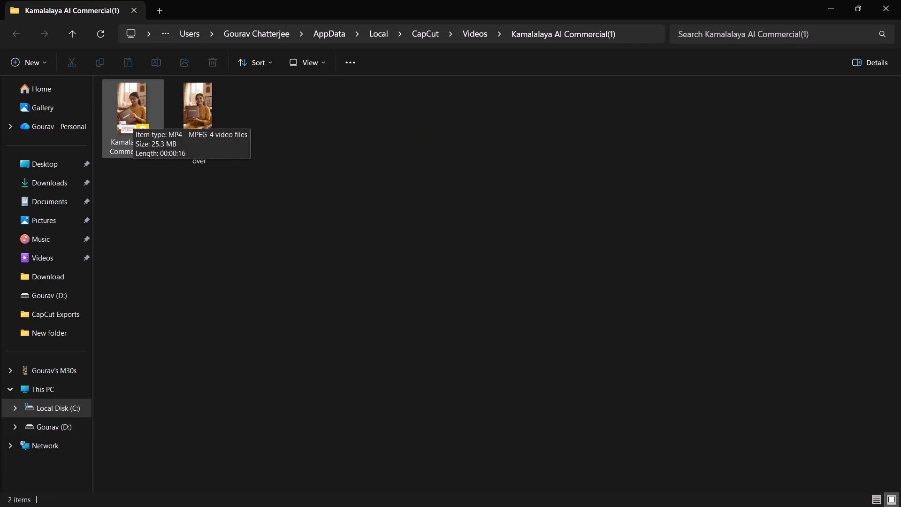
{"action": "left_click", "coordinate": [232, 238]}
{"action": "left_click", "coordinate": [151, 119]}
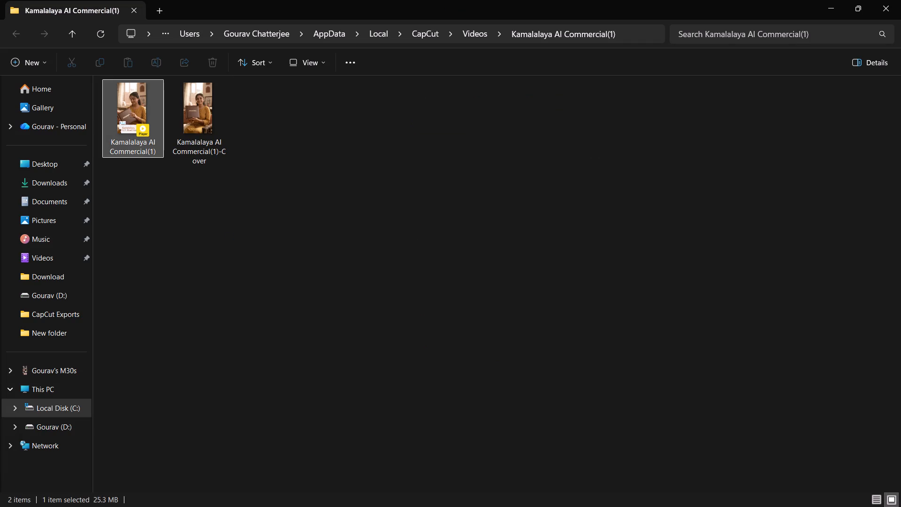